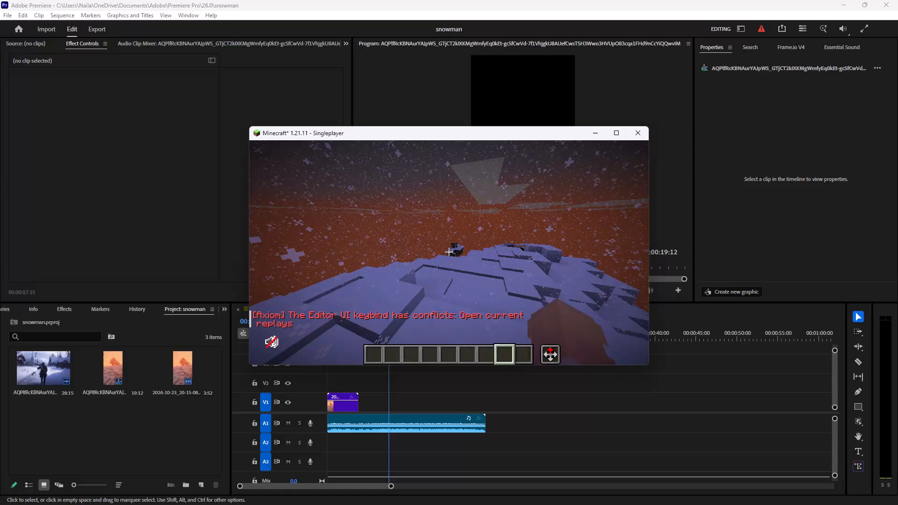
# Maximize the Minecraft game window and return to the world view.
pyautogui.press('e')
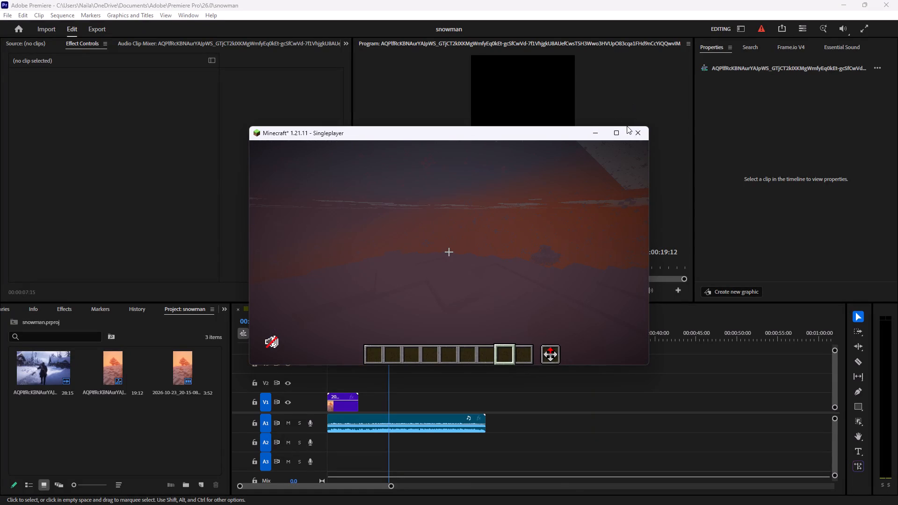
pyautogui.click(616, 131)
pyautogui.click(579, 258)
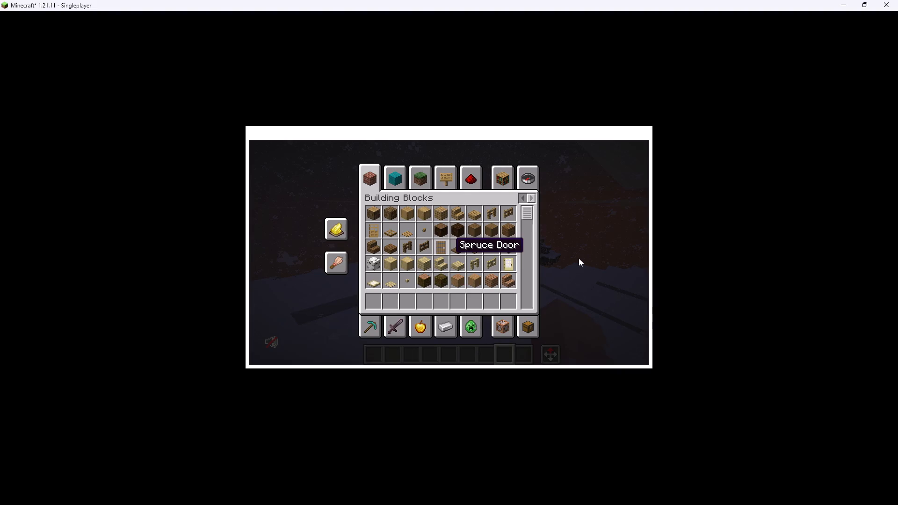
pyautogui.press('e')
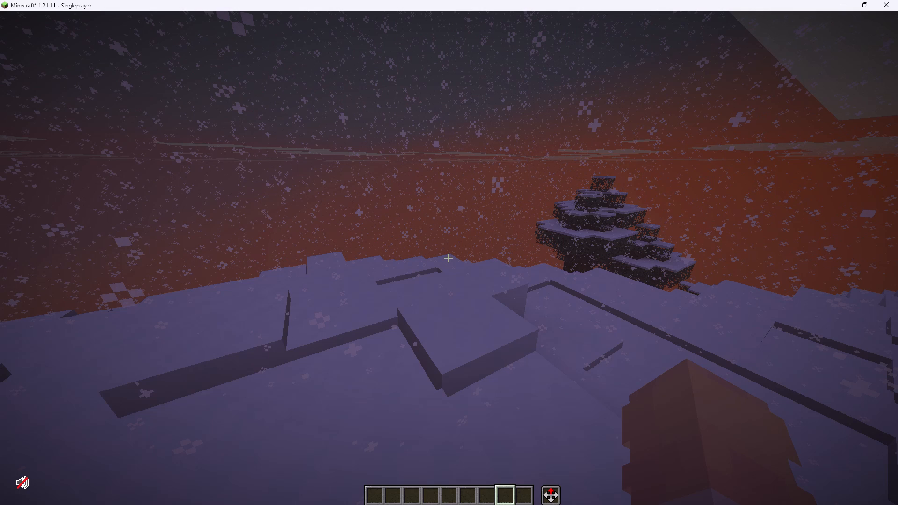
# Set the world's weather to clear with the command /weather clear.
pyautogui.press('/')
pyautogui.write('wea')
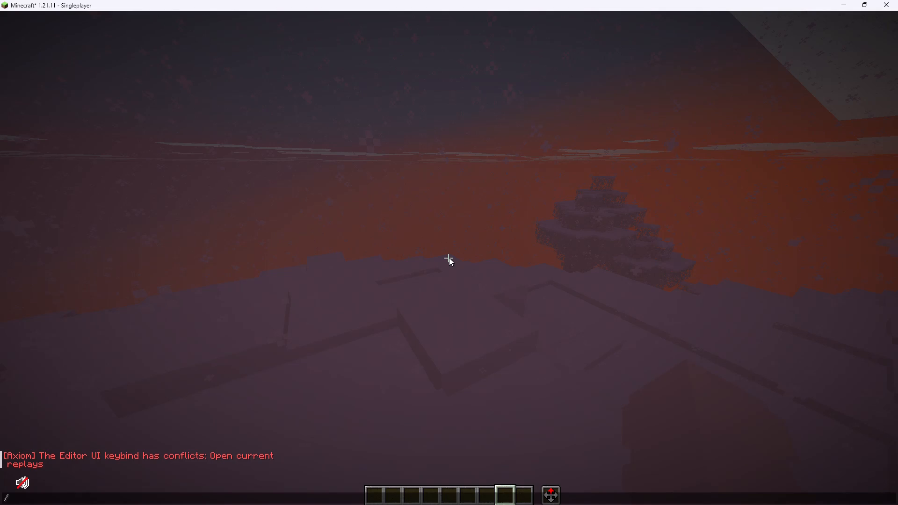
pyautogui.write('ther clear')
pyautogui.press('Return')
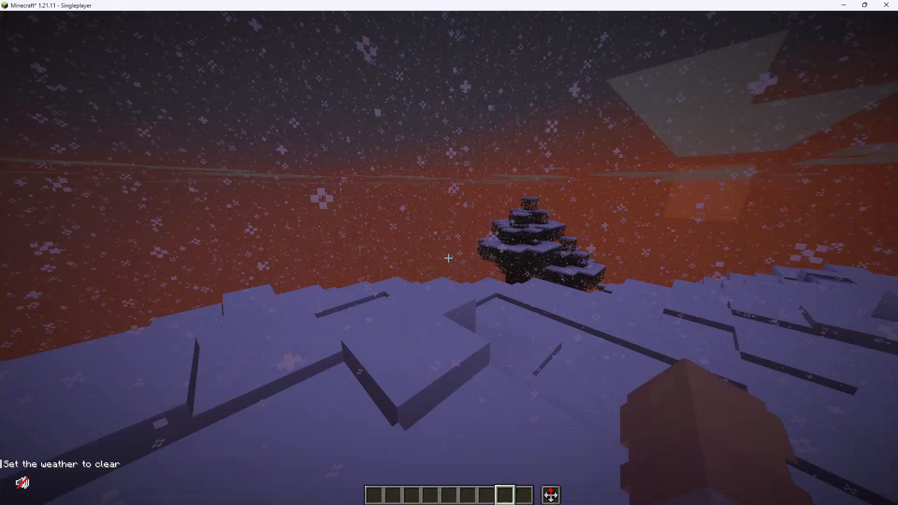
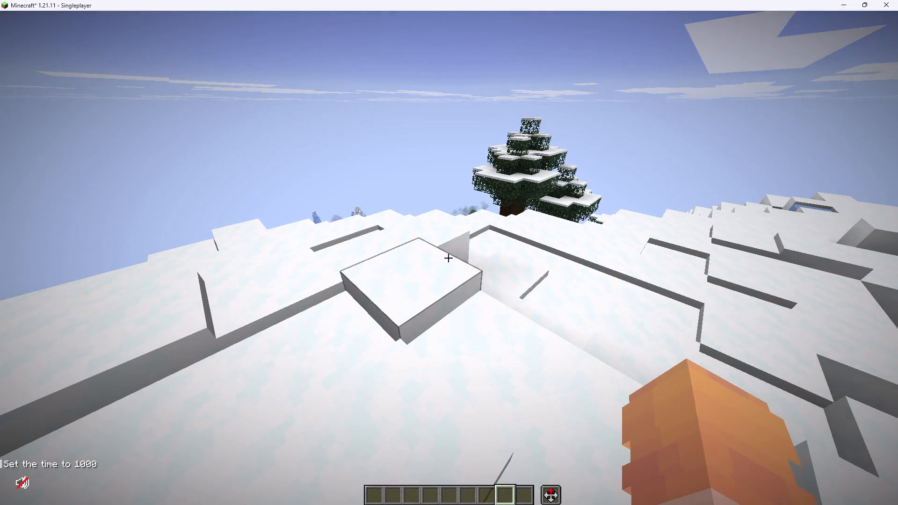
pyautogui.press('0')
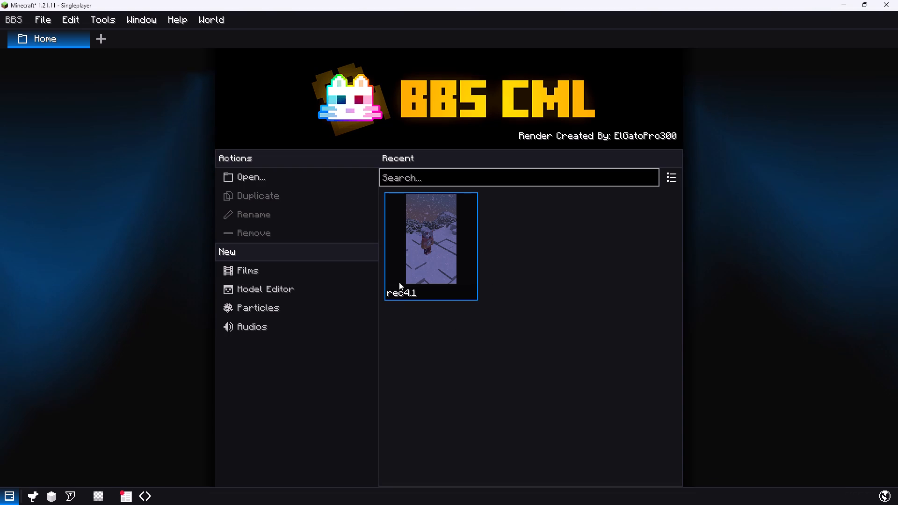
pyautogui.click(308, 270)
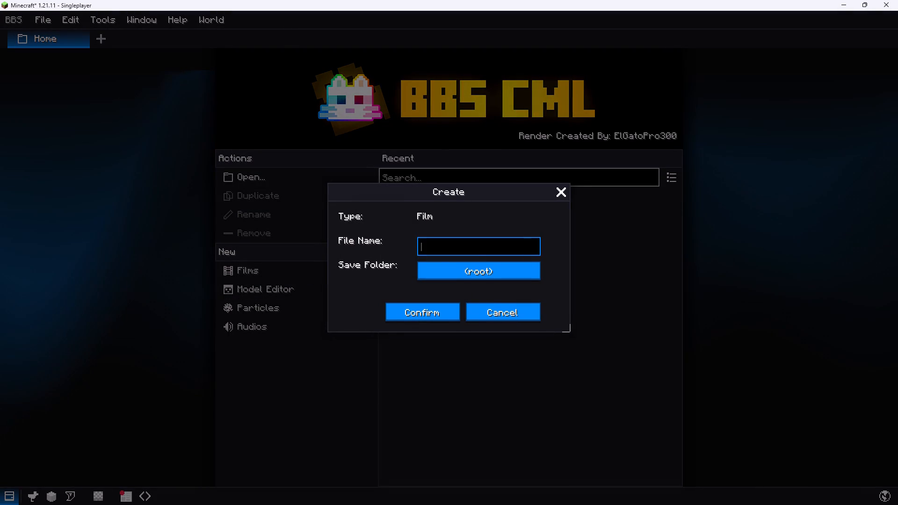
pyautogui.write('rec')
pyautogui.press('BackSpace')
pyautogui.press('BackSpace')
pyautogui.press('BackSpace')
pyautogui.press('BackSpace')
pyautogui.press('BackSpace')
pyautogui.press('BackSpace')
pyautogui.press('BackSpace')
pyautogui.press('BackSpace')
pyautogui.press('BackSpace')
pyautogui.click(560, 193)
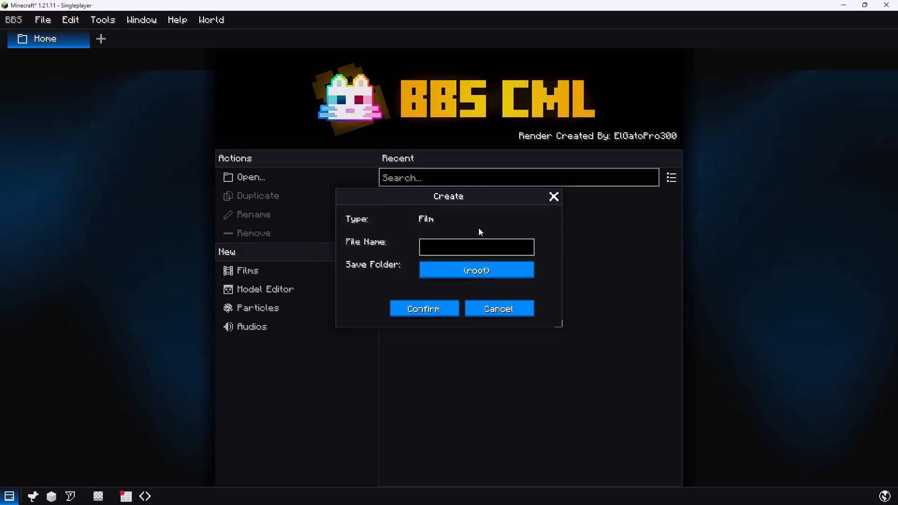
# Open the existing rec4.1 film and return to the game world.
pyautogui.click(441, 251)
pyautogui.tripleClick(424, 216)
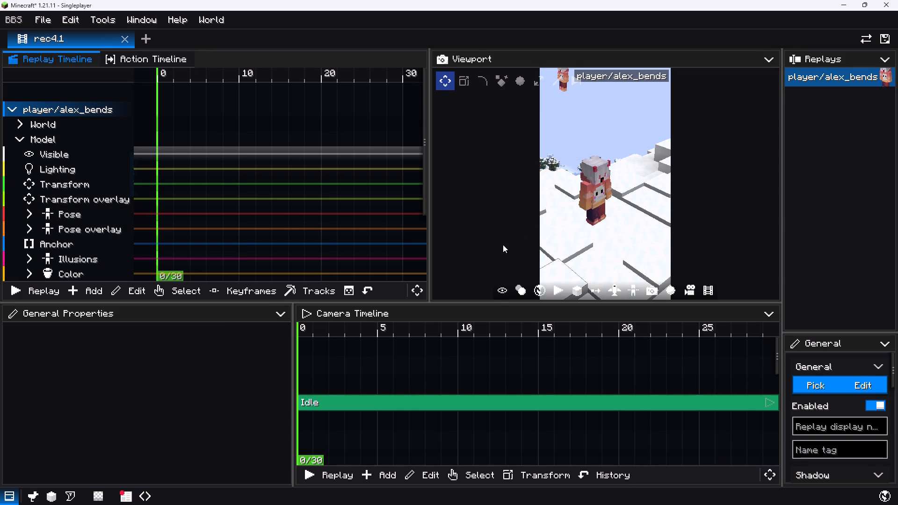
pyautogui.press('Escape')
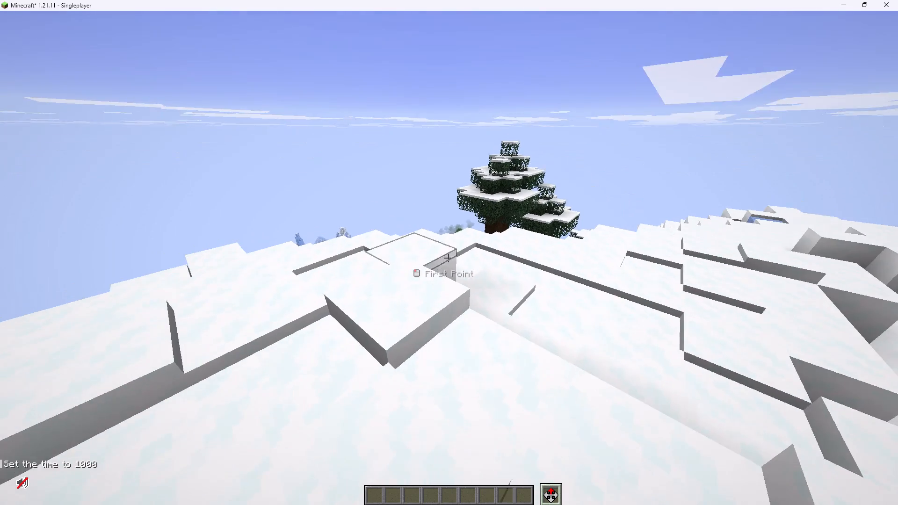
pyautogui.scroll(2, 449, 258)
# Close the rec4.1 film in the film editor and create a new film named rec4.2 in the root folder.
pyautogui.press('0')
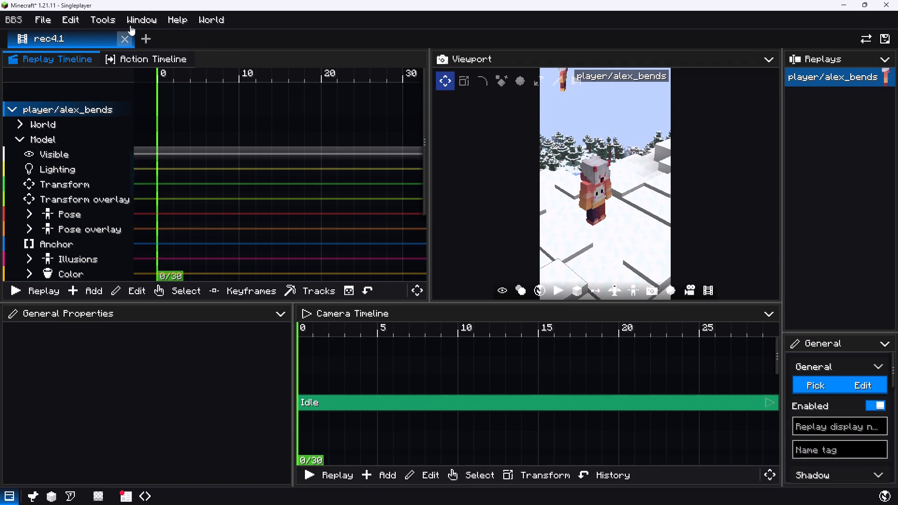
pyautogui.click(125, 36)
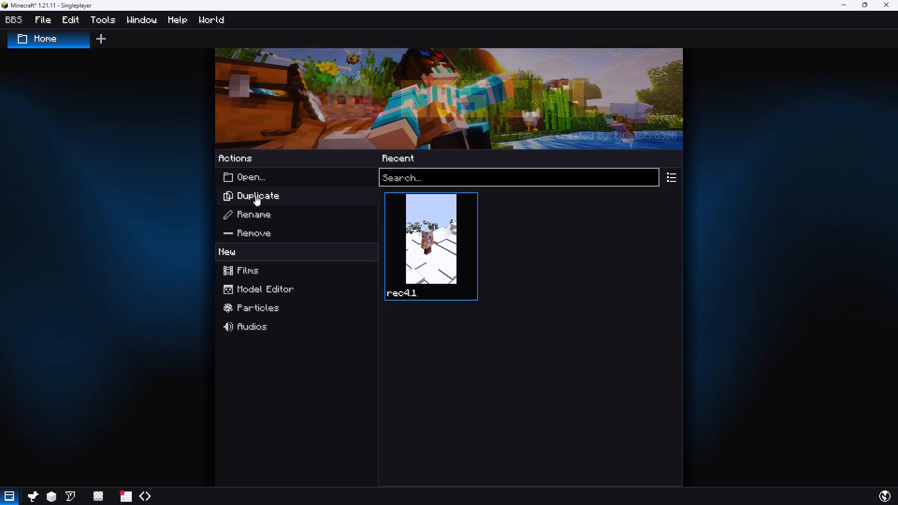
pyautogui.click(308, 271)
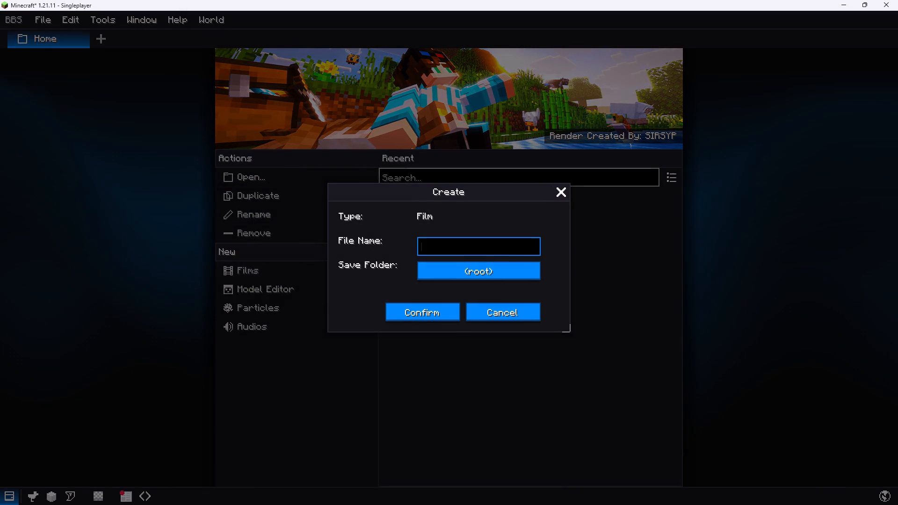
pyautogui.click(503, 251)
pyautogui.write('rec')
pyautogui.write('4.2')
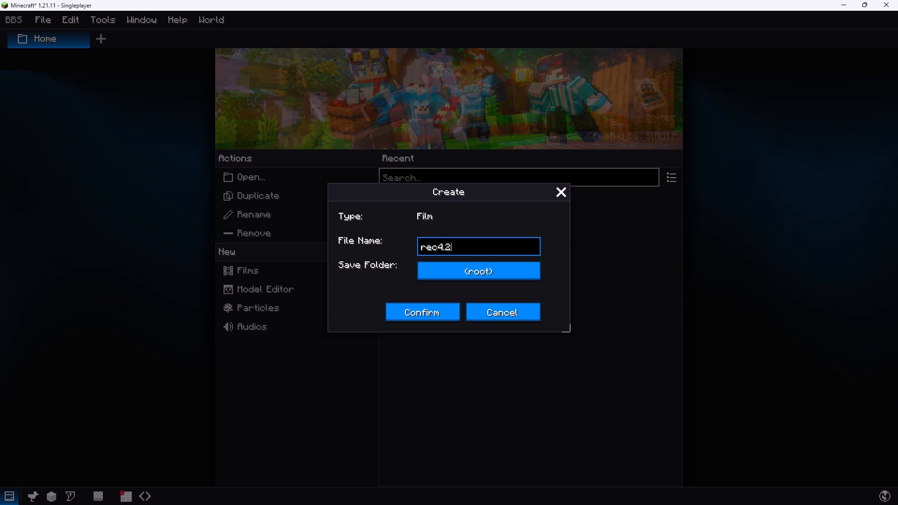
pyautogui.click(440, 313)
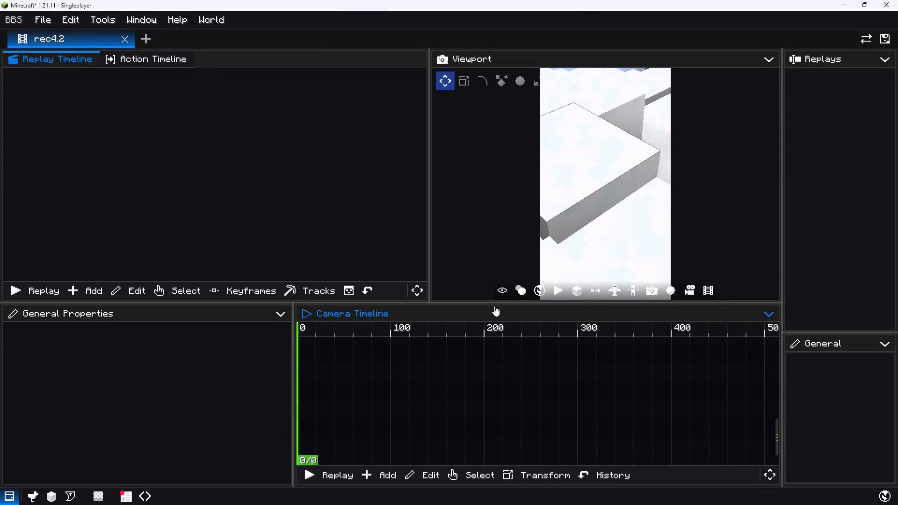
# Add a Path clip to the camera timeline and move it to start at tick 0 on layer 2.
pyautogui.rightClick(324, 418)
pyautogui.click(372, 422)
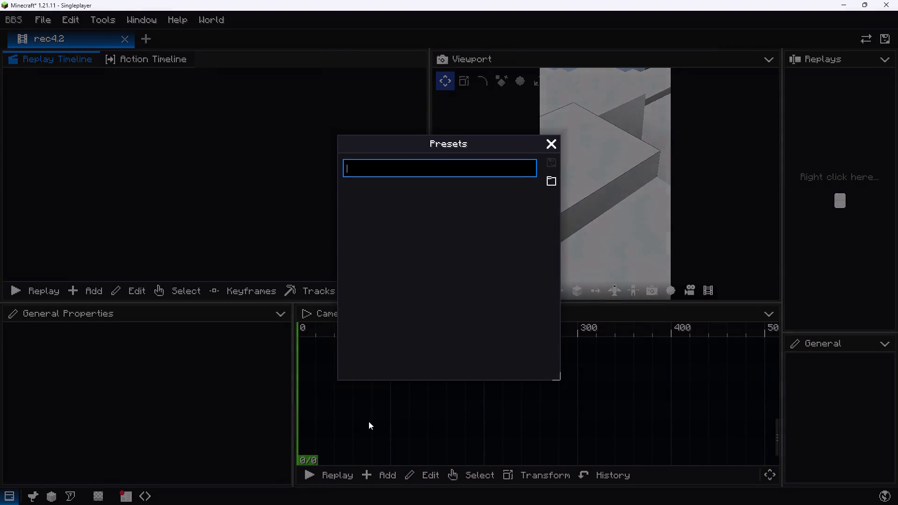
pyautogui.moveTo(369, 419); pyautogui.dragTo(355, 419)
pyautogui.rightClick(318, 422)
pyautogui.rightClick(348, 412)
pyautogui.rightClick(344, 412)
pyautogui.click(362, 429)
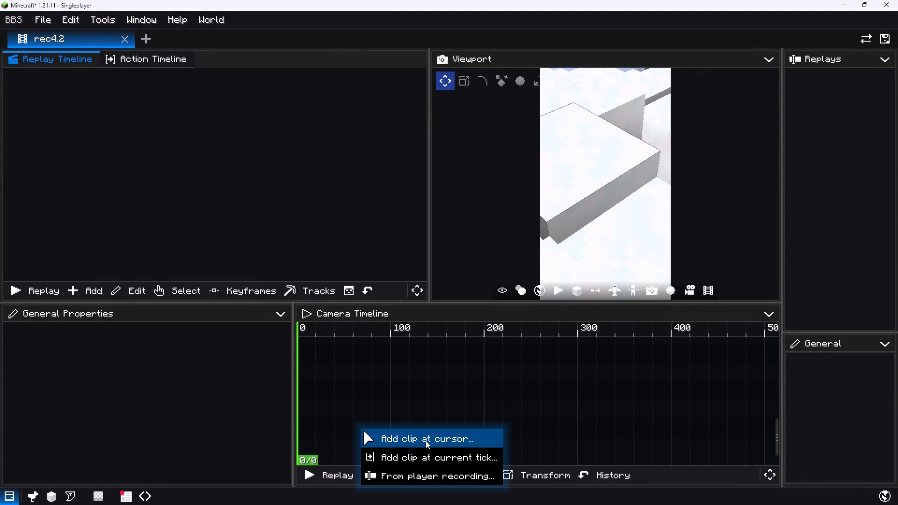
pyautogui.click(426, 440)
pyautogui.click(449, 456)
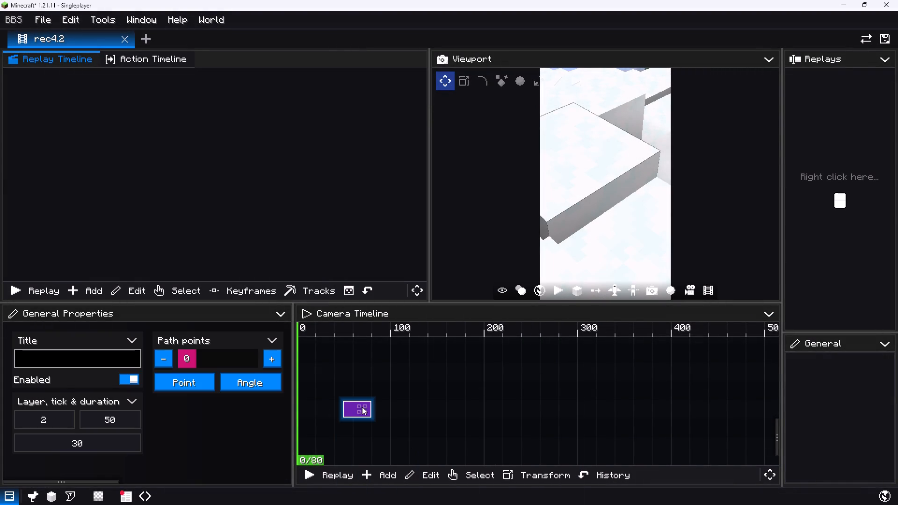
pyautogui.moveTo(362, 407); pyautogui.dragTo(297, 409)
pyautogui.scroll(9, 453, 394)
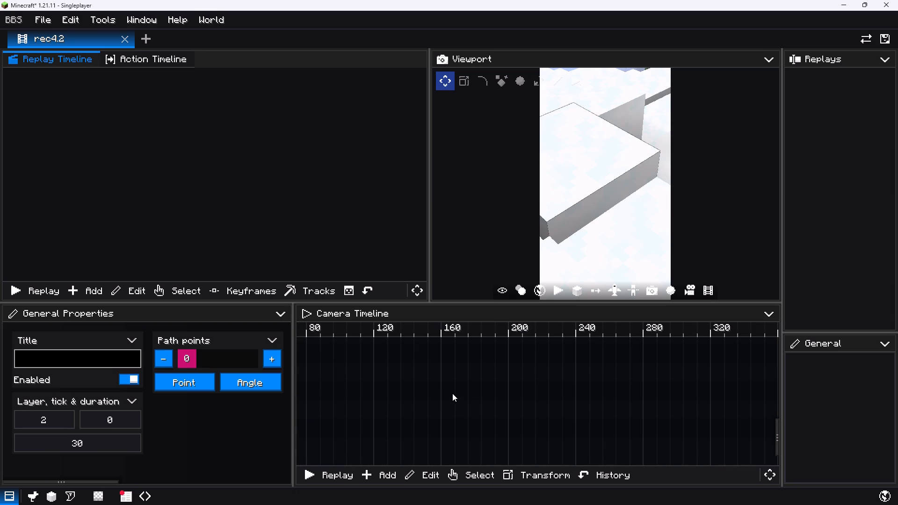
pyautogui.moveTo(418, 395); pyautogui.dragTo(645, 404, button='middle')
pyautogui.scroll(1, 471, 427)
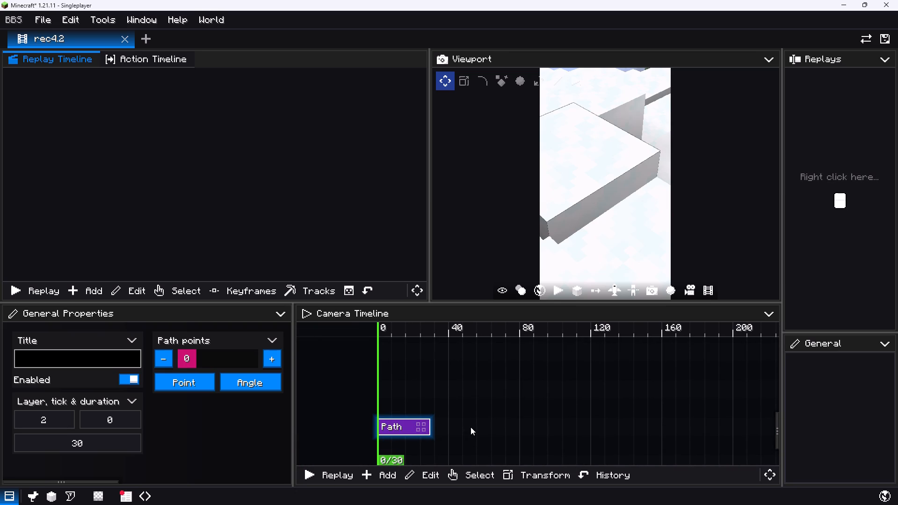
pyautogui.moveTo(471, 427); pyautogui.dragTo(472, 386, button='middle')
pyautogui.moveTo(522, 399); pyautogui.dragTo(518, 400, button='middle')
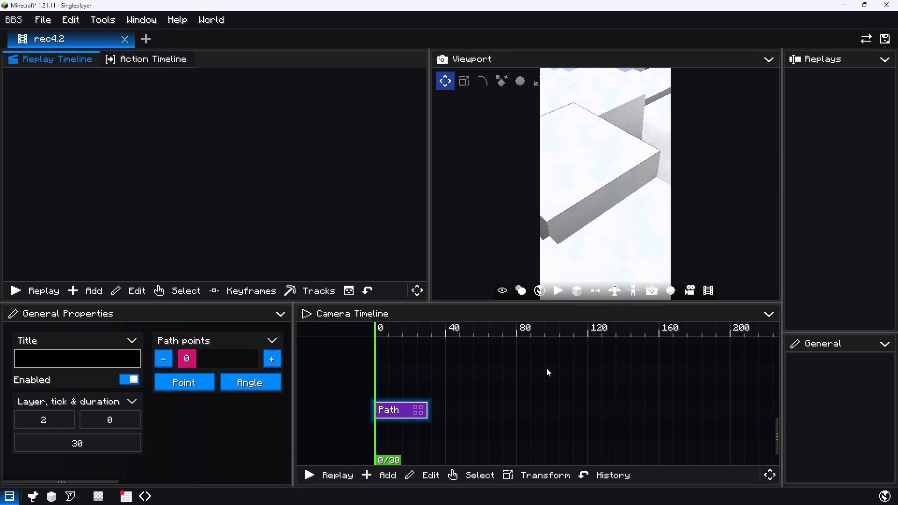
# Enable camera flight and scout the snowy hilltop around and beyond the spruce trees for a shot location.
pyautogui.click(617, 284)
pyautogui.press('s')
pyautogui.moveTo(609, 247); pyautogui.dragTo(624, 205)
pyautogui.press('space')
pyautogui.moveTo(620, 206); pyautogui.dragTo(620, 206)
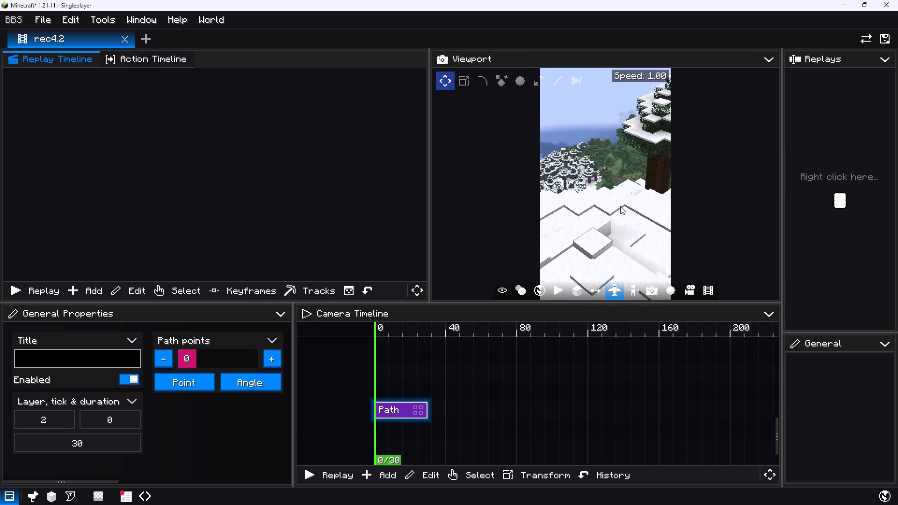
pyautogui.moveTo(620, 206); pyautogui.dragTo(633, 181)
pyautogui.press('a')
pyautogui.press('a')
pyautogui.press('a')
pyautogui.press('a')
pyautogui.press('a')
pyautogui.moveTo(630, 238); pyautogui.dragTo(701, 224)
pyautogui.press('s')
pyautogui.moveTo(604, 236); pyautogui.dragTo(615, 231)
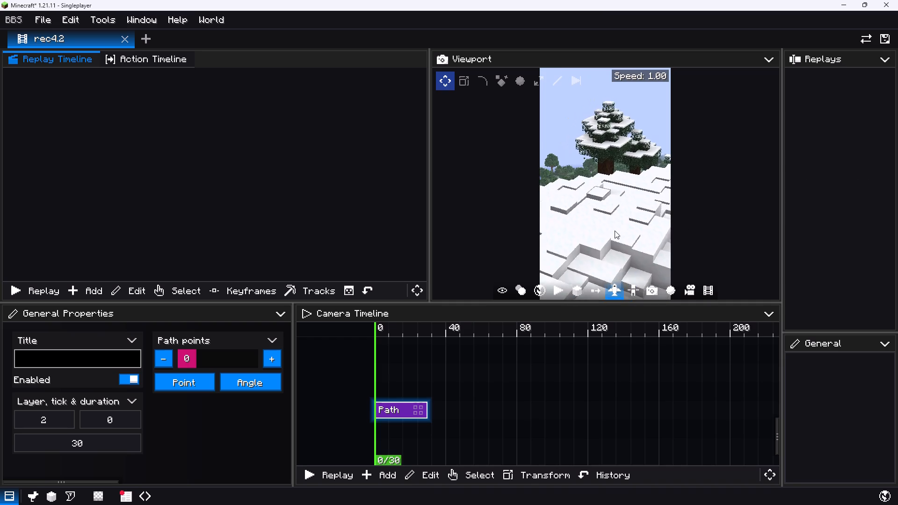
pyautogui.moveTo(615, 231); pyautogui.dragTo(636, 206)
pyautogui.press('a')
pyautogui.keyDown('shift'); pyautogui.moveTo(599, 225); pyautogui.dragTo(635, 158); pyautogui.keyUp('shift')
pyautogui.hotkey('shift', 'a')
pyautogui.hotkey('shift', 'w')
pyautogui.hotkey('shift', 'w')
pyautogui.press('a')
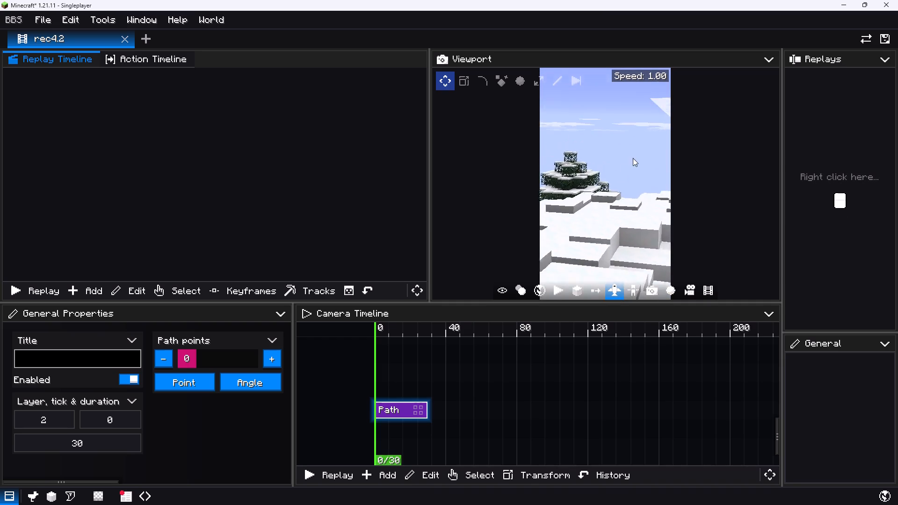
pyautogui.moveTo(614, 181); pyautogui.dragTo(645, 190)
pyautogui.press('d')
pyautogui.press('w')
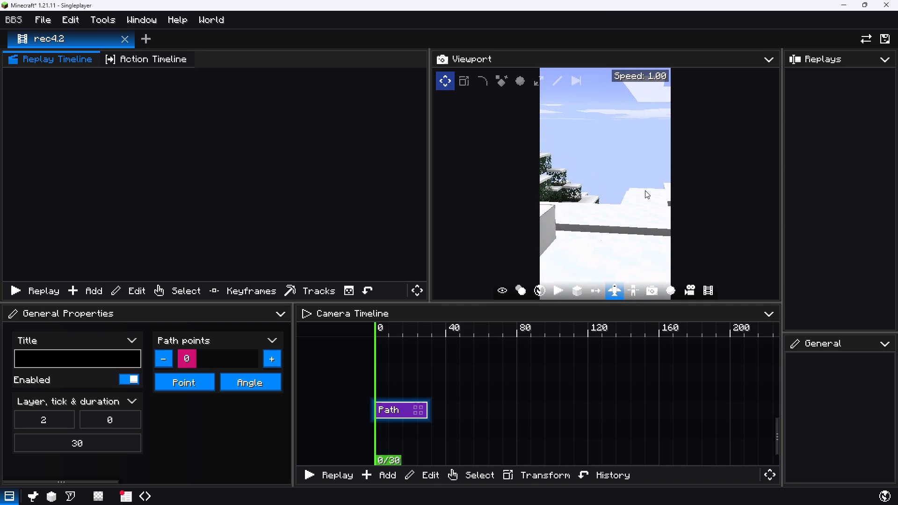
pyautogui.moveTo(645, 190); pyautogui.dragTo(664, 182)
pyautogui.press('a')
pyautogui.press('s')
pyautogui.press('d')
pyautogui.press('d')
pyautogui.press('d')
pyautogui.press('d')
pyautogui.press('d')
pyautogui.press('d')
pyautogui.press('d')
pyautogui.press('d')
pyautogui.press('d')
pyautogui.press('d')
pyautogui.press('d')
pyautogui.press('d')
pyautogui.press('d')
pyautogui.press('d')
pyautogui.press('d')
pyautogui.press('d')
pyautogui.press('d')
pyautogui.press('d')
pyautogui.press('d')
pyautogui.press('d')
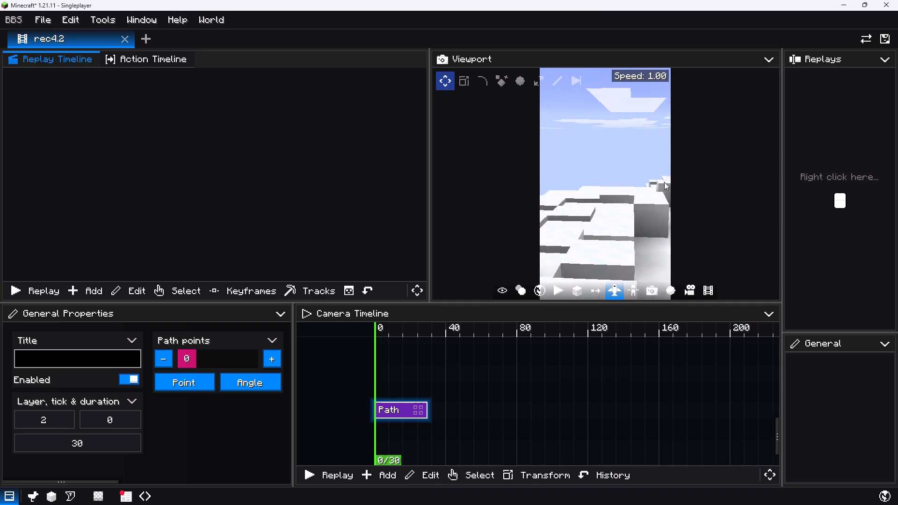
pyautogui.moveTo(664, 182); pyautogui.dragTo(672, 188)
pyautogui.press('a')
pyautogui.press('w')
pyautogui.press('w')
pyautogui.press('w')
pyautogui.press('w')
pyautogui.press('w')
pyautogui.press('w')
pyautogui.press('w')
pyautogui.press('w')
pyautogui.press('w')
pyautogui.press('w')
pyautogui.press('w')
pyautogui.press('w')
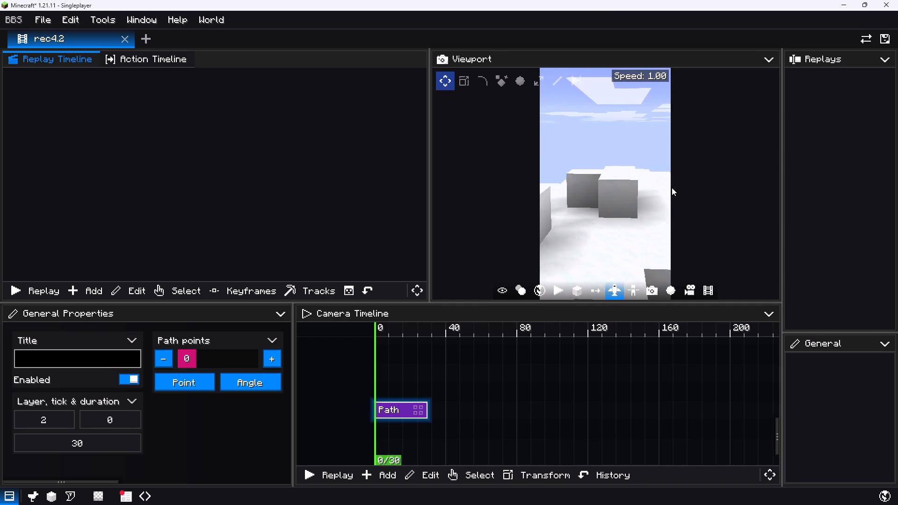
# Scout the snowy hillside and its blue ice outcrops with the flying camera for a shot location.
pyautogui.moveTo(672, 188); pyautogui.dragTo(60, 239)
pyautogui.press('d')
pyautogui.press('s')
pyautogui.press('s')
pyautogui.press('s')
pyautogui.press('s')
pyautogui.press('s')
pyautogui.press('s')
pyautogui.press('s')
pyautogui.press('s')
pyautogui.press('s')
pyautogui.press('s')
pyautogui.press('s')
pyautogui.press('s')
pyautogui.press('s')
pyautogui.press('s')
pyautogui.press('s')
pyautogui.press('s')
pyautogui.press('s')
pyautogui.press('s')
pyautogui.press('s')
pyautogui.press('s')
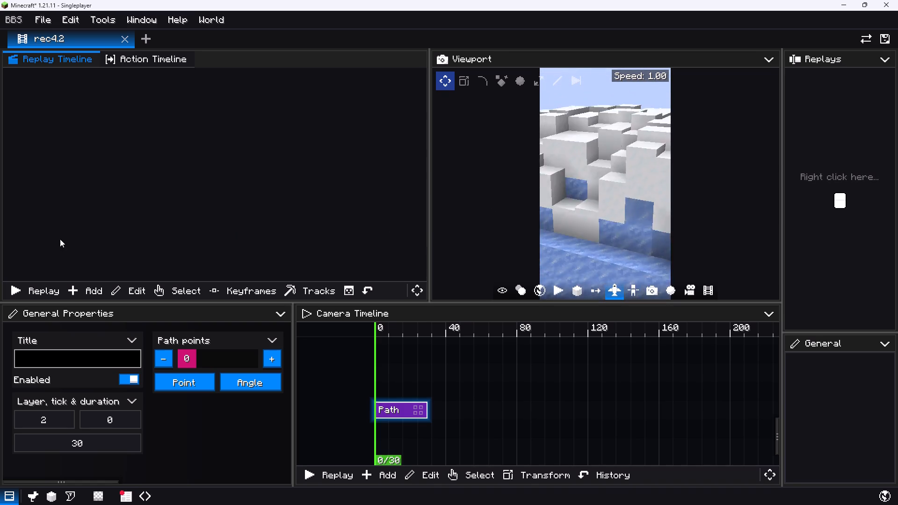
pyautogui.moveTo(60, 239); pyautogui.dragTo(744, 250)
pyautogui.press('a')
pyautogui.press('w')
pyautogui.press('w')
pyautogui.press('w')
pyautogui.press('s')
pyautogui.press('s')
pyautogui.press('s')
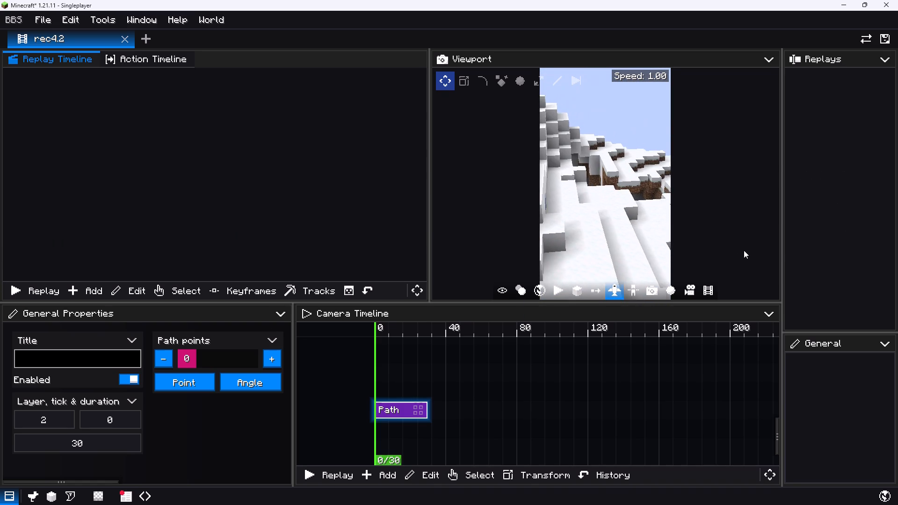
pyautogui.moveTo(744, 250); pyautogui.dragTo(0, 342)
pyautogui.press('d')
pyautogui.hotkey('shift', 's')
pyautogui.hotkey('shift', 'a')
pyautogui.hotkey('shift', 'a')
pyautogui.hotkey('shift', 'a')
pyautogui.hotkey('shift', 'a')
pyautogui.hotkey('shift', 'a')
pyautogui.hotkey('shift', 'a')
pyautogui.hotkey('shift', 'a')
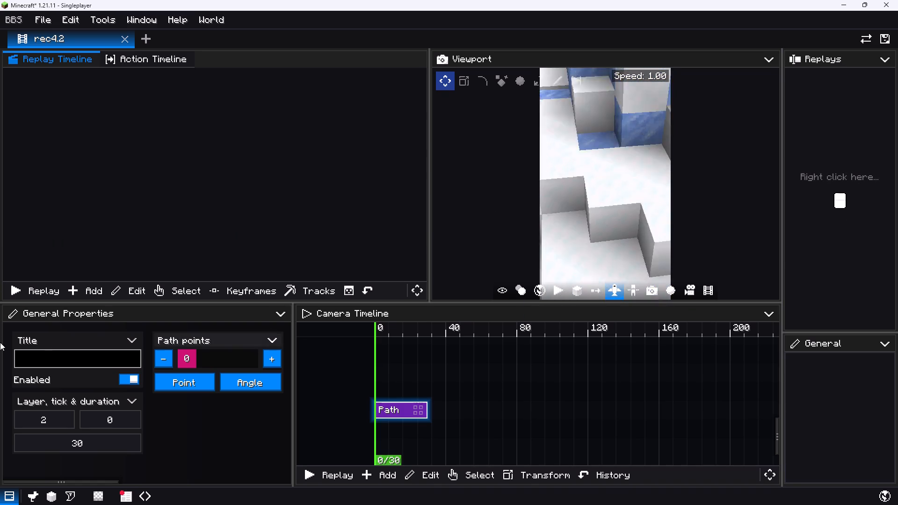
pyautogui.moveTo(0, 342); pyautogui.dragTo(584, 272)
pyautogui.press('s')
pyautogui.press('a')
pyautogui.press('a')
pyautogui.press('a')
pyautogui.press('a')
pyautogui.press('a')
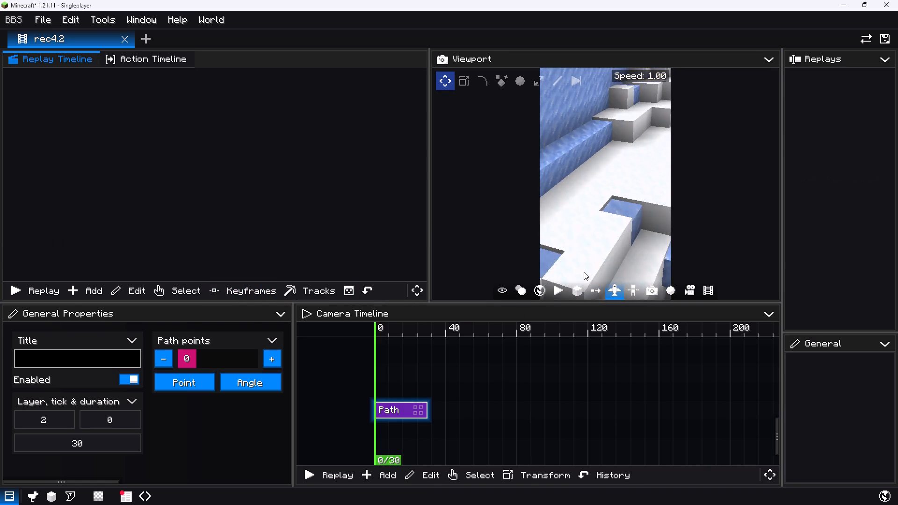
# Examine low camera framings beside the ice wall, looking across the flat snow toward the stepped slope.
pyautogui.moveTo(584, 272); pyautogui.dragTo(713, 204)
pyautogui.press('s')
pyautogui.press('a')
pyautogui.moveTo(610, 224); pyautogui.dragTo(662, 205)
pyautogui.write('as')
pyautogui.moveTo(607, 223); pyautogui.dragTo(614, 211)
pyautogui.press('a')
pyautogui.press('a')
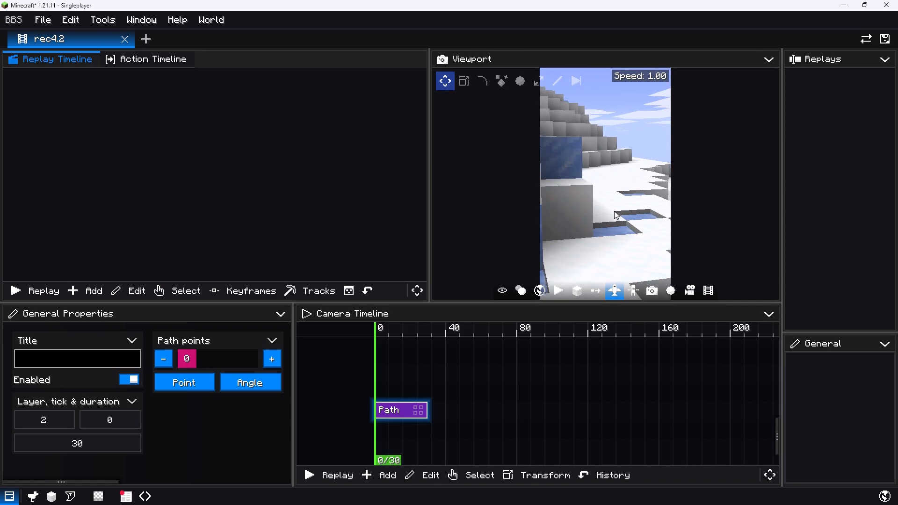
pyautogui.moveTo(614, 211); pyautogui.dragTo(604, 210)
pyautogui.press('w')
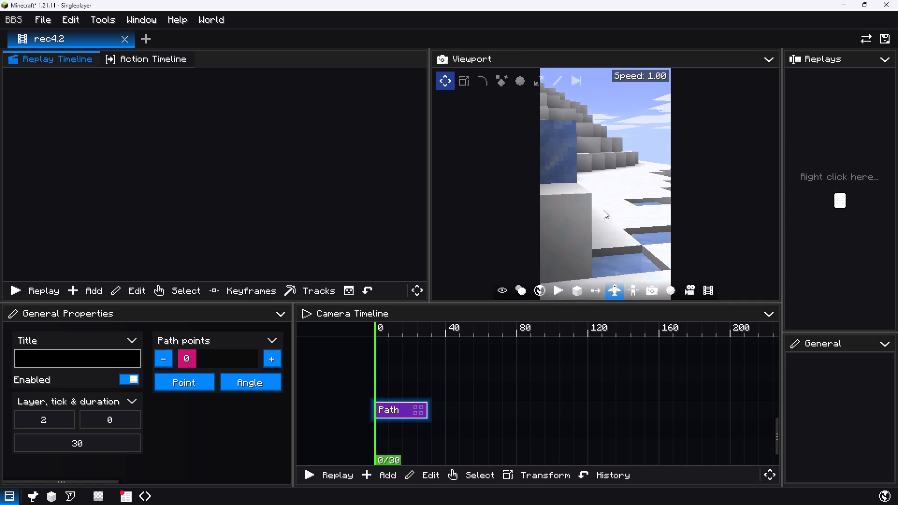
pyautogui.moveTo(604, 210); pyautogui.dragTo(534, 183)
pyautogui.press('w')
pyautogui.press('d')
pyautogui.press('w')
pyautogui.press('a')
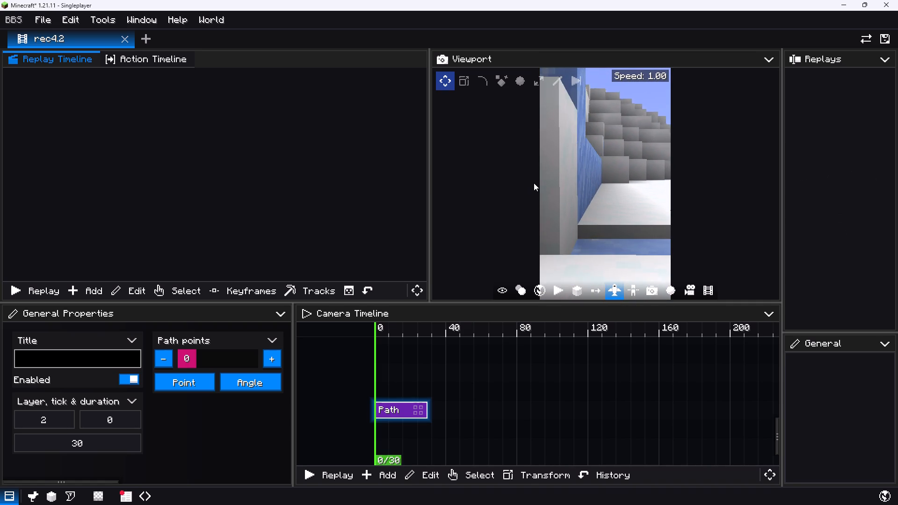
pyautogui.moveTo(534, 183); pyautogui.dragTo(502, 176)
pyautogui.press('w')
pyautogui.press('d')
pyautogui.press('s')
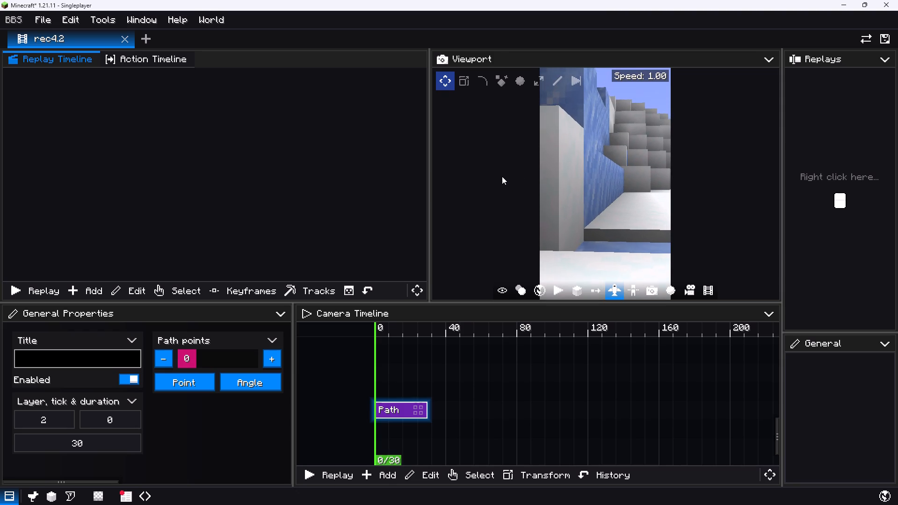
pyautogui.moveTo(502, 176); pyautogui.dragTo(513, 172)
pyautogui.press('d')
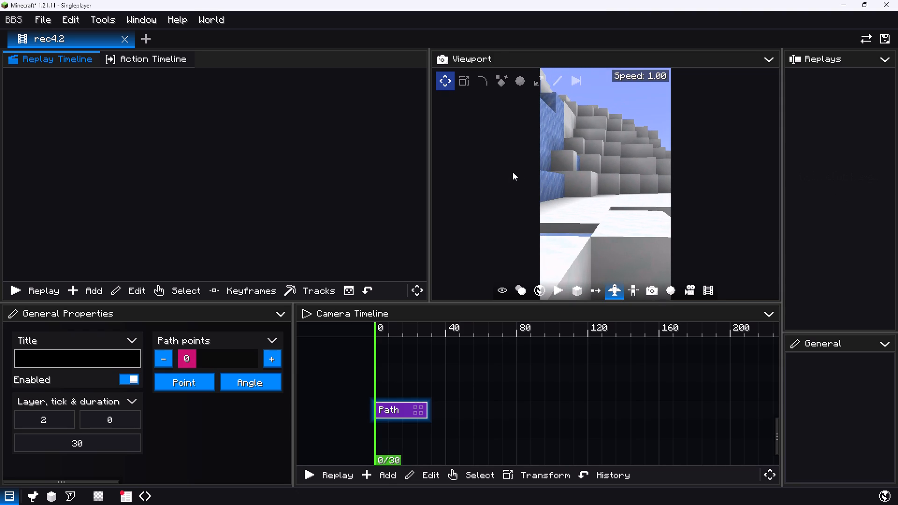
pyautogui.moveTo(513, 172); pyautogui.dragTo(513, 172)
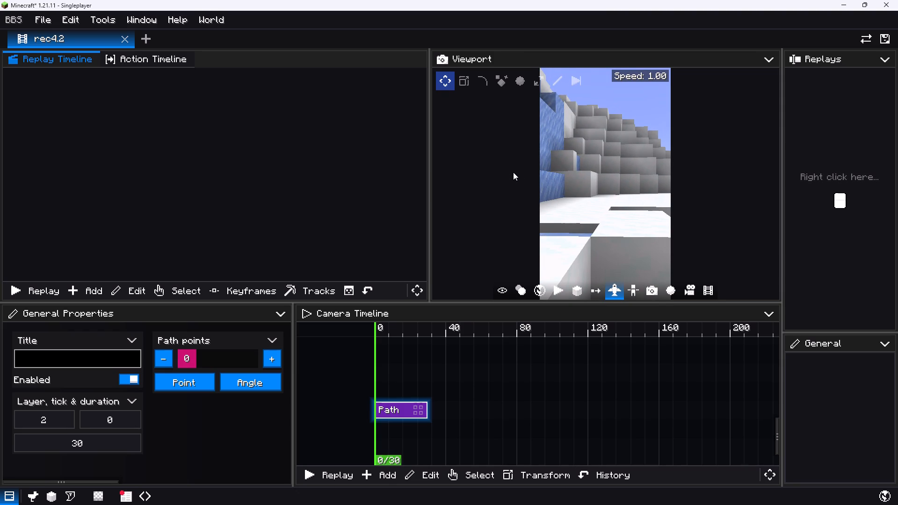
# Inspect the ice ledge along the snowy cliff and the terrain beyond it from higher viewpoints.
pyautogui.write('aa')
pyautogui.press('space')
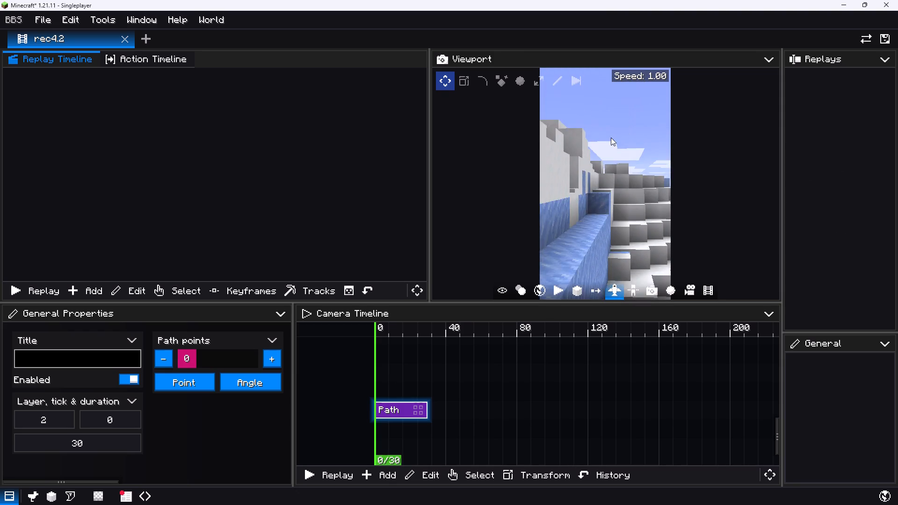
pyautogui.moveTo(612, 137); pyautogui.dragTo(594, 160, button='right')
pyautogui.press('w')
pyautogui.press('a')
pyautogui.press('a')
pyautogui.press('a')
pyautogui.press('w')
pyautogui.write('dw')
pyautogui.moveTo(594, 160); pyautogui.dragTo(560, 232, button='right')
pyautogui.write('wwd')
pyautogui.press('space')
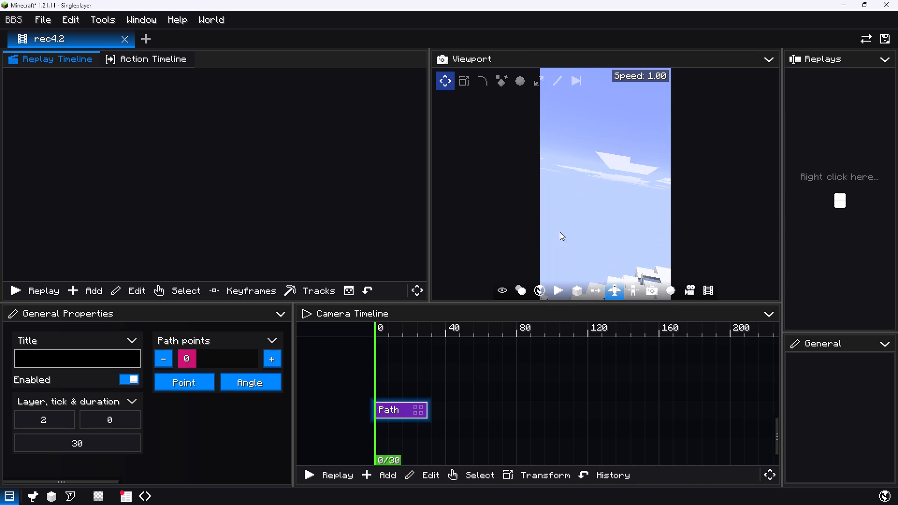
pyautogui.moveTo(560, 232); pyautogui.dragTo(560, 231, button='right')
pyautogui.moveTo(615, 196); pyautogui.dragTo(601, 232, button='right')
pyautogui.hotkey('ctrl', 'z')
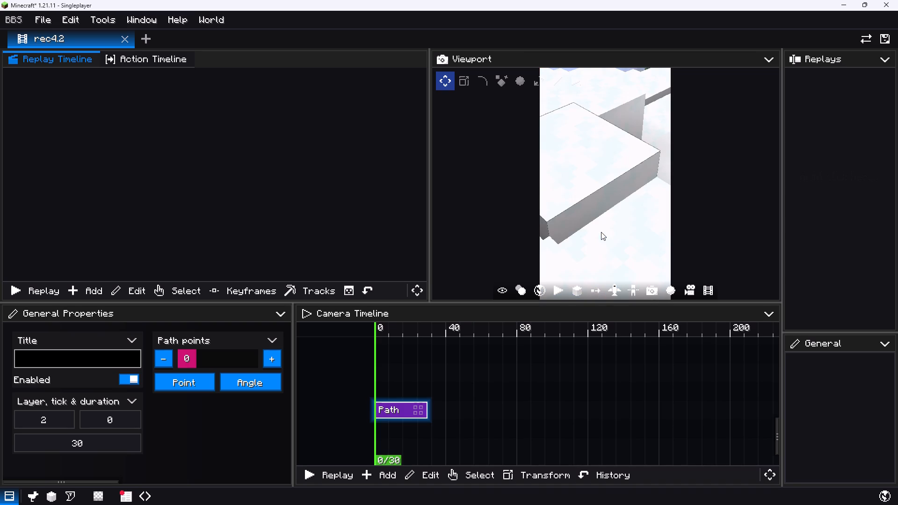
# Re-enable camera flight and survey the snowy slopes overlooking the spruce forest.
pyautogui.click(616, 293)
pyautogui.press('s')
pyautogui.press('space')
pyautogui.moveTo(619, 207); pyautogui.dragTo(0, 190)
pyautogui.press('d')
pyautogui.press('d')
pyautogui.press('d')
pyautogui.press('d')
pyautogui.press('d')
pyautogui.press('d')
pyautogui.press('d')
pyautogui.press('d')
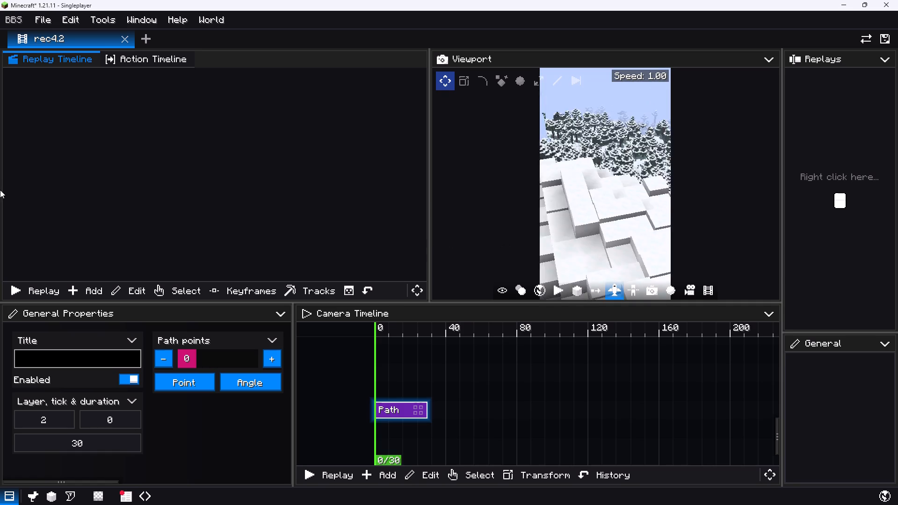
pyautogui.moveTo(0, 190); pyautogui.dragTo(619, 232)
pyautogui.press('a')
pyautogui.press('a')
pyautogui.press('a')
pyautogui.press('a')
pyautogui.press('a')
pyautogui.press('a')
pyautogui.press('a')
pyautogui.press('a')
pyautogui.press('a')
pyautogui.press('a')
pyautogui.press('a')
pyautogui.press('a')
pyautogui.press('a')
pyautogui.press('a')
pyautogui.press('a')
pyautogui.press('a')
pyautogui.press('a')
pyautogui.press('a')
pyautogui.press('a')
pyautogui.press('a')
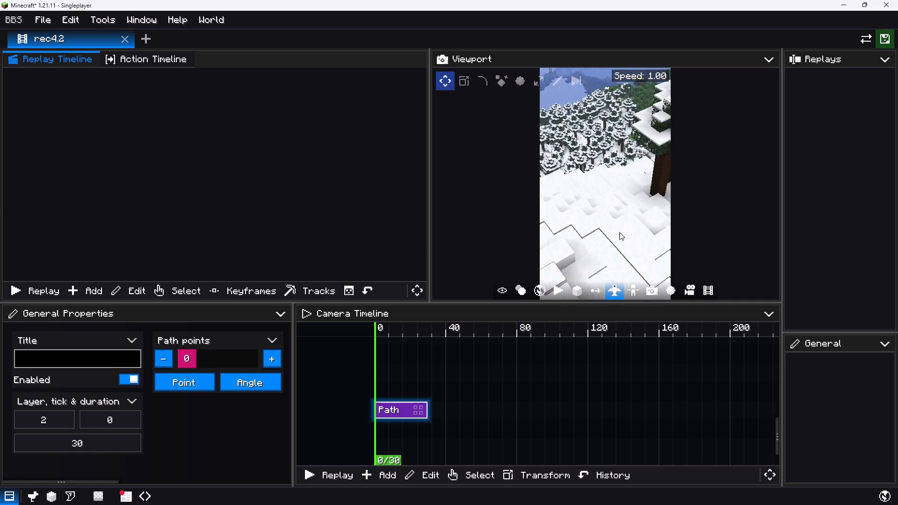
# Survey the snowy slope around the lone spruce tree and the terrain beyond it with the flying camera.
pyautogui.moveTo(619, 232); pyautogui.dragTo(691, 233)
pyautogui.press('w')
pyautogui.press('w')
pyautogui.moveTo(619, 218); pyautogui.dragTo(637, 211)
pyautogui.press('a')
pyautogui.moveTo(608, 211); pyautogui.dragTo(653, 190)
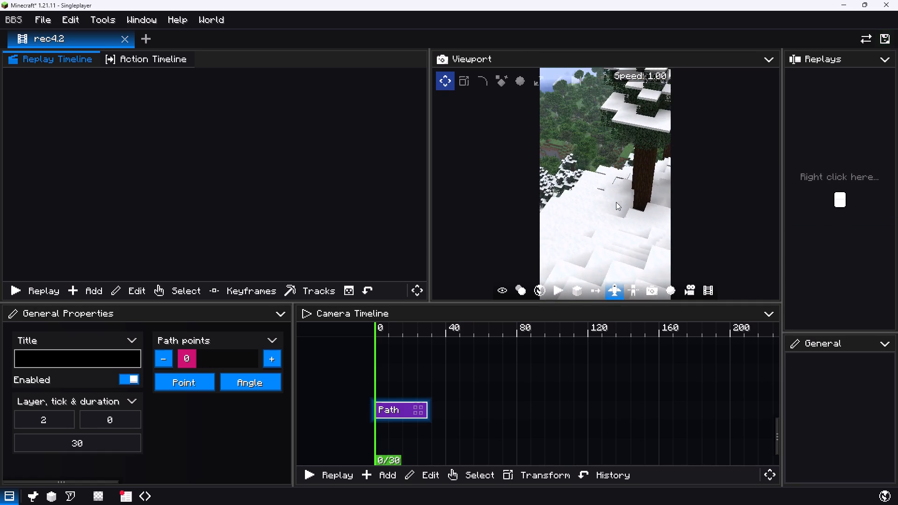
pyautogui.moveTo(616, 202); pyautogui.dragTo(664, 185)
pyautogui.press('a')
pyautogui.moveTo(633, 200); pyautogui.dragTo(683, 187)
pyautogui.moveTo(615, 199); pyautogui.dragTo(655, 185)
pyautogui.press('d')
pyautogui.press('space')
pyautogui.press('space')
pyautogui.press('space')
pyautogui.press('space')
pyautogui.press('space')
pyautogui.press('space')
pyautogui.press('space')
pyautogui.press('space')
pyautogui.press('space')
pyautogui.press('space')
pyautogui.press('space')
pyautogui.press('space')
pyautogui.press('space')
pyautogui.press('space')
pyautogui.press('space')
pyautogui.press('space')
pyautogui.press('space')
pyautogui.press('space')
pyautogui.press('space')
pyautogui.press('space')
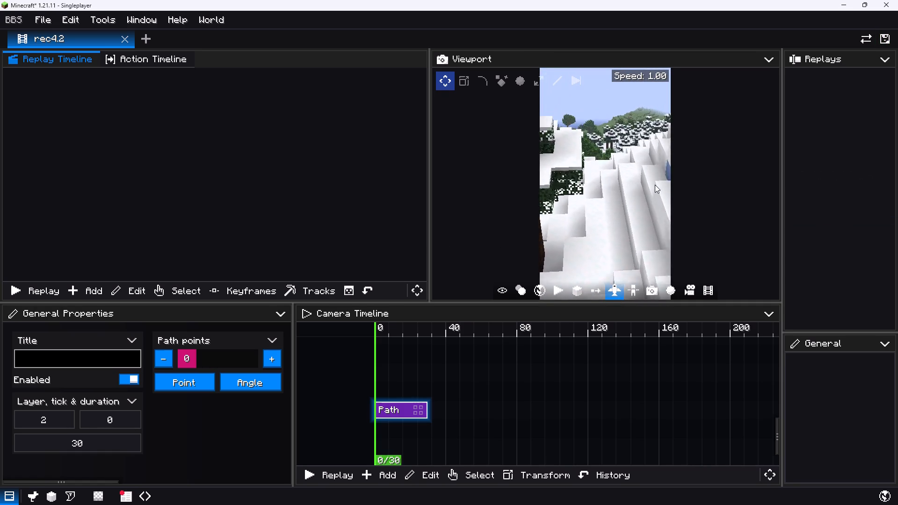
# Examine the stepped snow ridge and the view over the spruce forest from several camera angles.
pyautogui.moveTo(655, 185); pyautogui.dragTo(683, 197)
pyautogui.moveTo(628, 202); pyautogui.dragTo(678, 200)
pyautogui.moveTo(632, 201); pyautogui.dragTo(704, 208)
pyautogui.press('space')
pyautogui.moveTo(561, 224); pyautogui.dragTo(691, 207)
pyautogui.moveTo(613, 219); pyautogui.dragTo(768, 189)
pyautogui.press('a')
pyautogui.moveTo(512, 229); pyautogui.dragTo(744, 190)
pyautogui.press('s')
pyautogui.moveTo(608, 232); pyautogui.dragTo(612, 232)
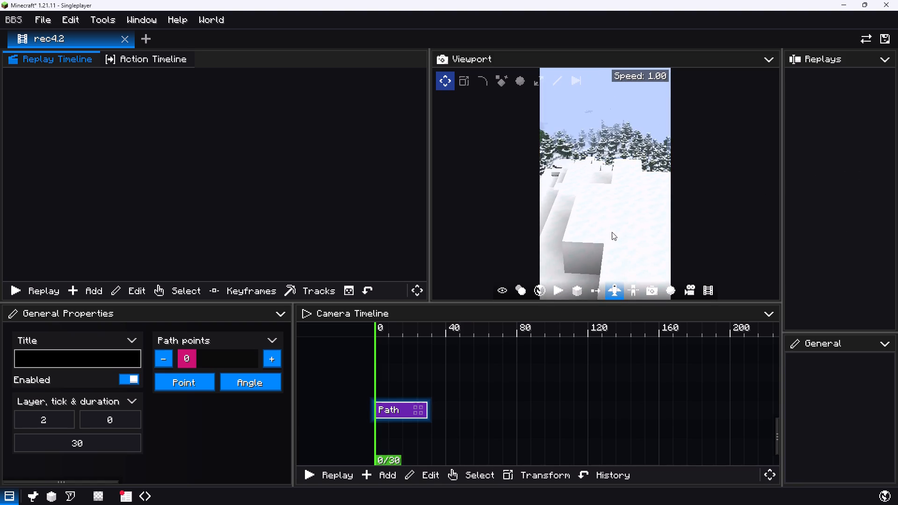
pyautogui.moveTo(612, 232); pyautogui.dragTo(479, 224)
pyautogui.press('d')
pyautogui.press('w')
pyautogui.press('space')
pyautogui.press('space')
pyautogui.press('space')
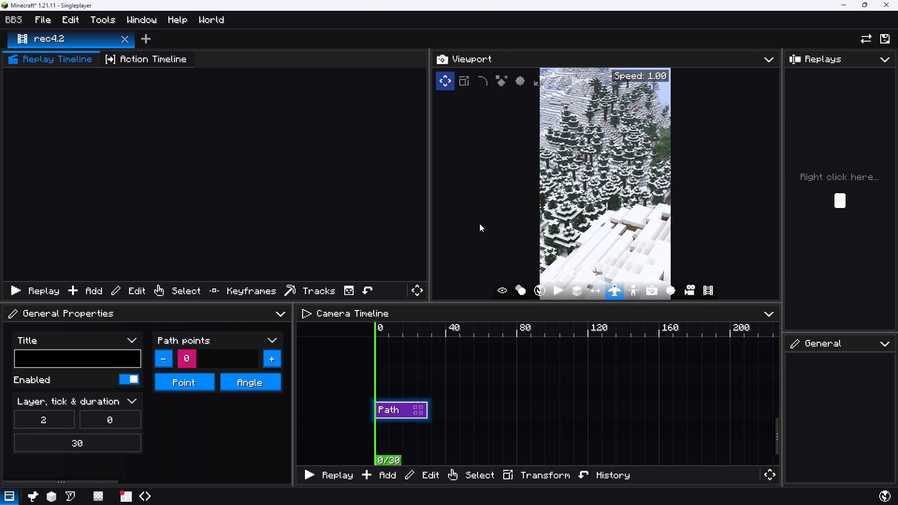
# Raise the camera flight speed to 9.00 and fly over the spruce forest toward the distant snowy mountain.
pyautogui.moveTo(479, 224); pyautogui.dragTo(462, 139)
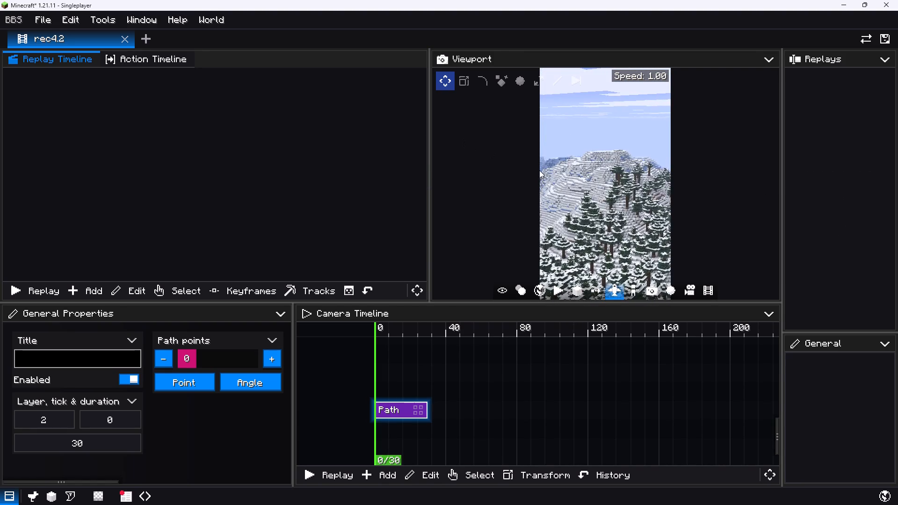
pyautogui.scroll(3, 599, 214)
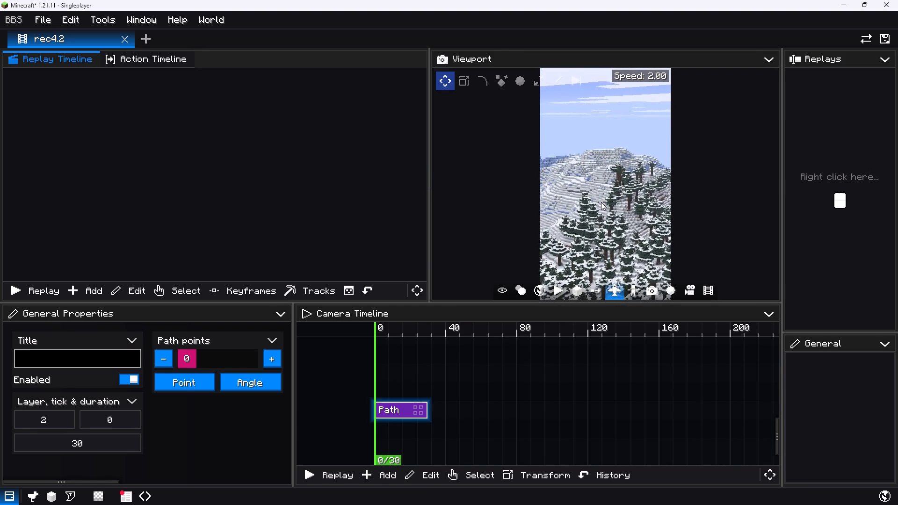
pyautogui.scroll(15, 601, 202)
pyautogui.moveTo(598, 203); pyautogui.dragTo(600, 199)
pyautogui.press('space')
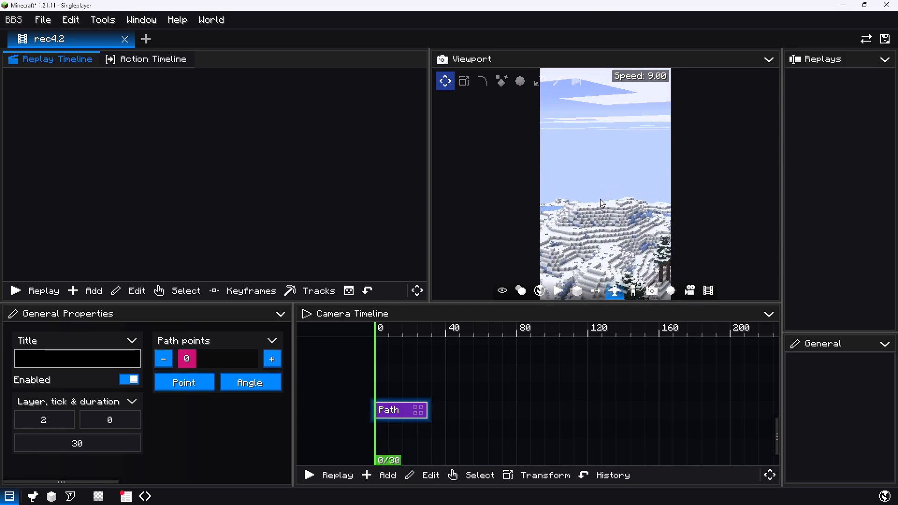
# Survey the mountain's blue ice slopes and frozen lake with the flying camera.
pyautogui.moveTo(600, 199); pyautogui.dragTo(581, 246)
pyautogui.press('space')
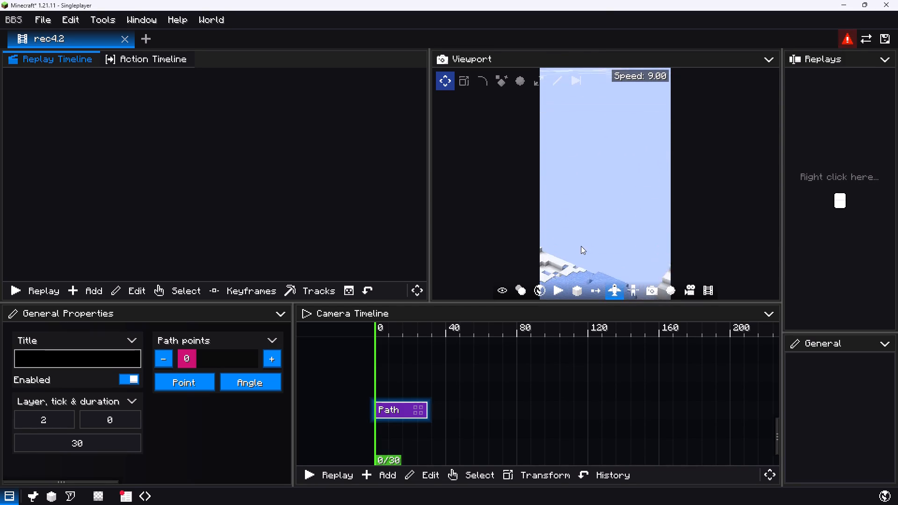
pyautogui.moveTo(581, 246); pyautogui.dragTo(359, 308)
pyautogui.press('s')
pyautogui.press('d')
pyautogui.press('w')
pyautogui.press('w')
pyautogui.press('w')
pyautogui.press('w')
pyautogui.press('w')
pyautogui.press('w')
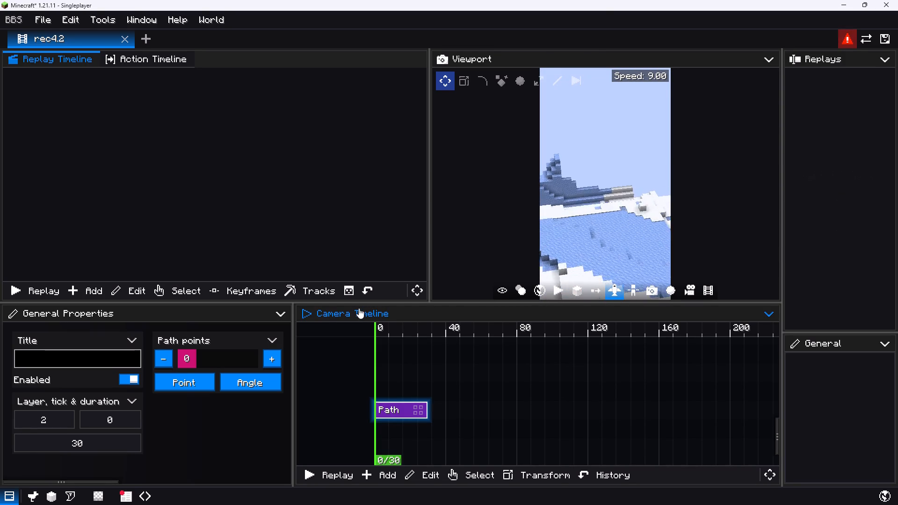
pyautogui.moveTo(359, 308); pyautogui.dragTo(355, 308)
# Turn off camera flight, leave the film editor and fly the player character to the snowy mountain with the frozen lake.
pyautogui.click(614, 293)
pyautogui.press('Escape')
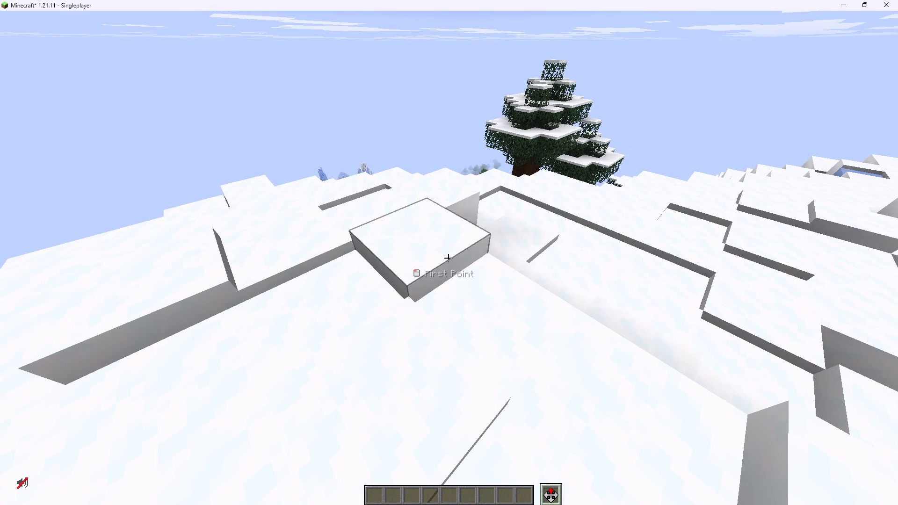
pyautogui.press('w')
pyautogui.scroll(2, 449, 257)
pyautogui.press('space')
pyautogui.press('w')
pyautogui.press('space')
pyautogui.press('space')
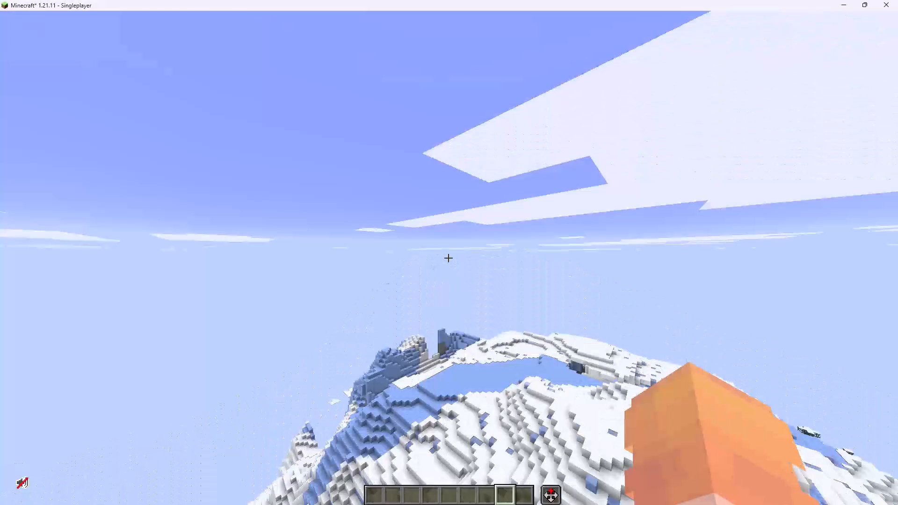
pyautogui.press('w')
pyautogui.press('w')
pyautogui.press('w')
pyautogui.press('w')
pyautogui.press('w')
pyautogui.press('w')
pyautogui.press('w')
pyautogui.press('w')
pyautogui.press('w')
pyautogui.press('w')
pyautogui.press('w')
pyautogui.press('w')
pyautogui.press('w')
pyautogui.press('w')
pyautogui.press('w')
pyautogui.press('w')
pyautogui.press('w')
pyautogui.press('w')
pyautogui.press('w')
pyautogui.press('w')
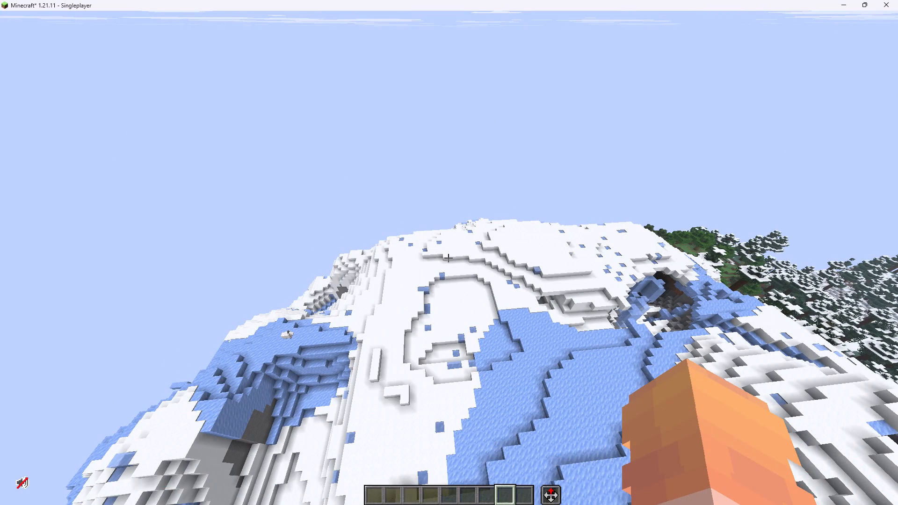
# Survey the mountain's frozen lake and its surrounding snow ridges from the air for a shot location.
pyautogui.press('d')
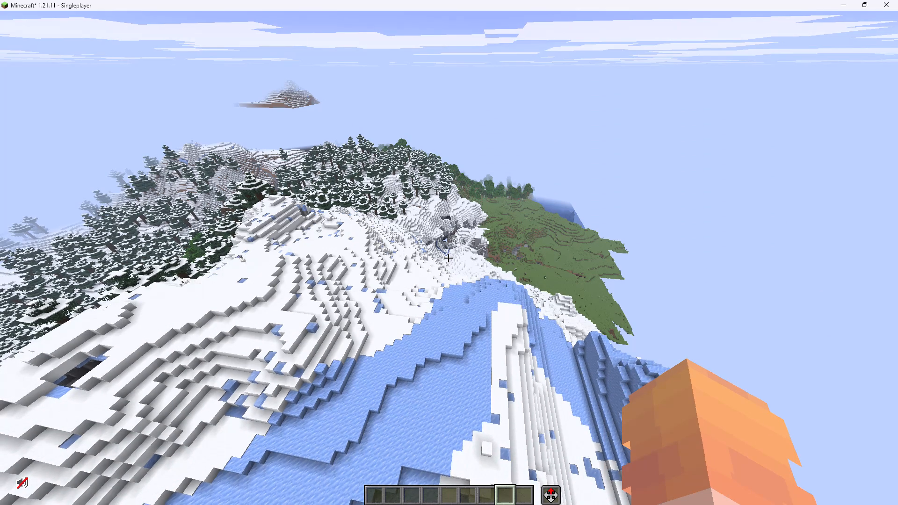
pyautogui.press('w')
pyautogui.press('w')
pyautogui.press('w')
pyautogui.press('w')
pyautogui.press('w')
pyautogui.press('w')
pyautogui.press('w')
pyautogui.press('w')
pyautogui.press('w')
pyautogui.press('w')
pyautogui.press('w')
pyautogui.press('d')
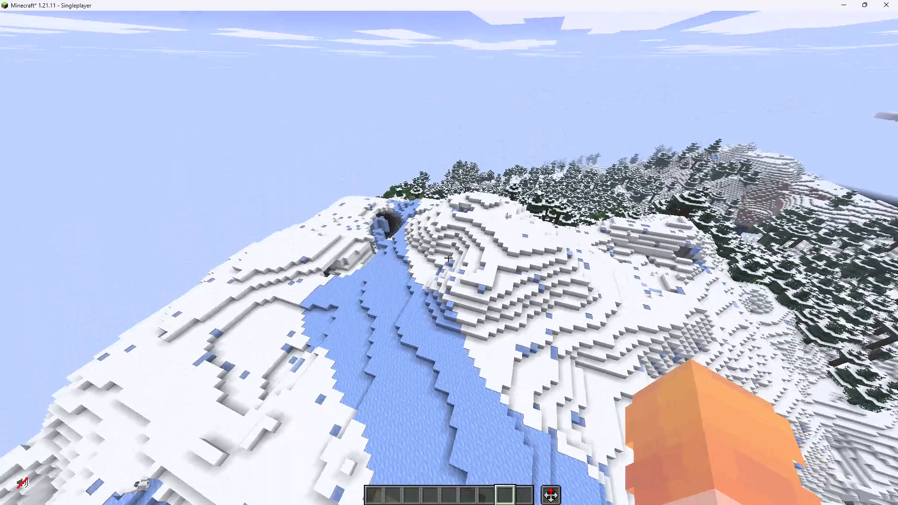
# Bring the player character down to the snowy shore of the frozen lake, beside the stepped snow bank.
pyautogui.hotkey('shift', 'w')
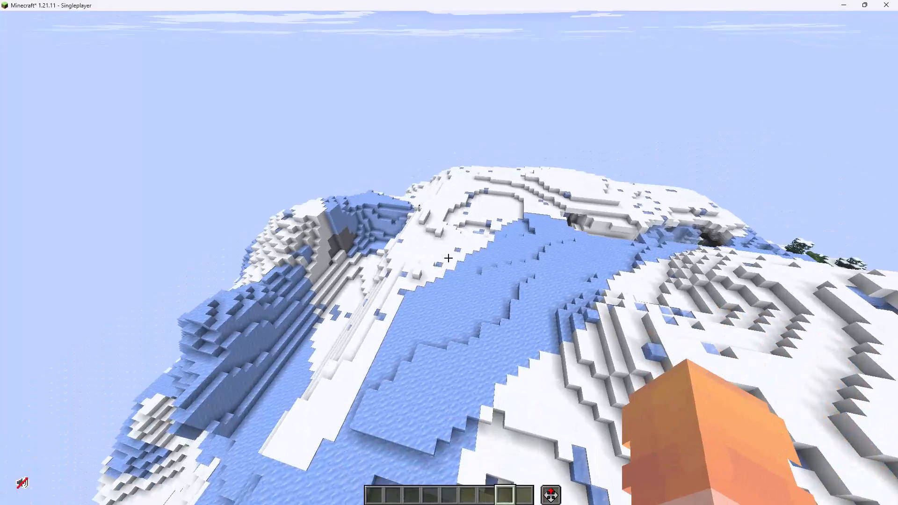
pyautogui.hotkey('shift', 'd')
pyautogui.hotkey('shift', 's')
pyautogui.hotkey('shift', 's')
pyautogui.hotkey('shift', 's')
pyautogui.hotkey('shift', 's')
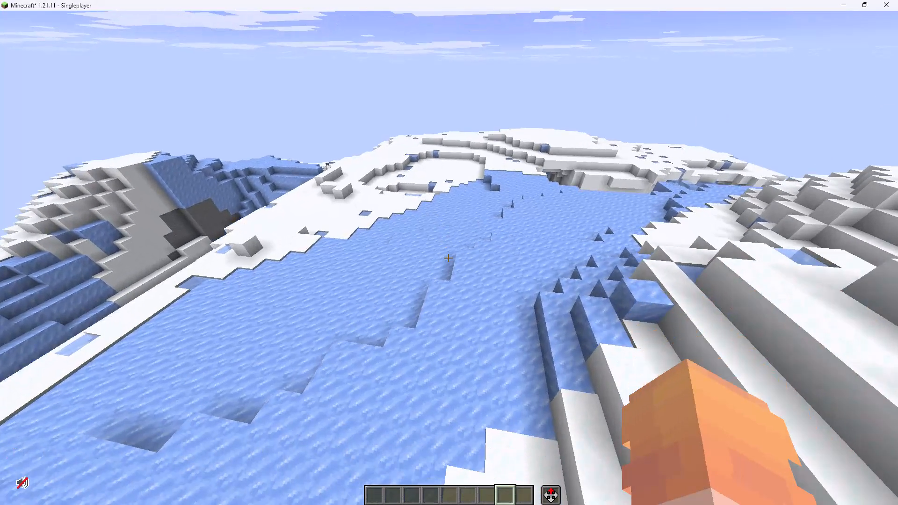
pyautogui.press('d')
pyautogui.press('s')
pyautogui.press('d')
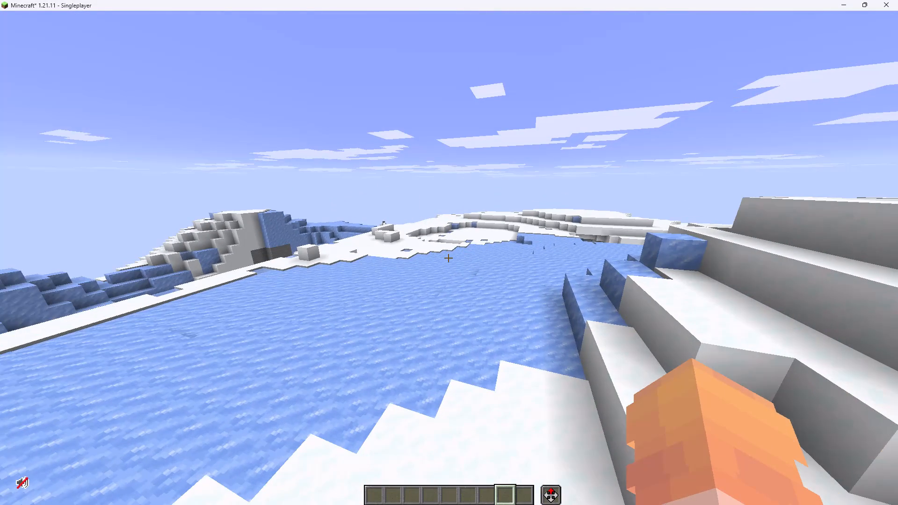
pyautogui.press('d')
pyautogui.press('d')
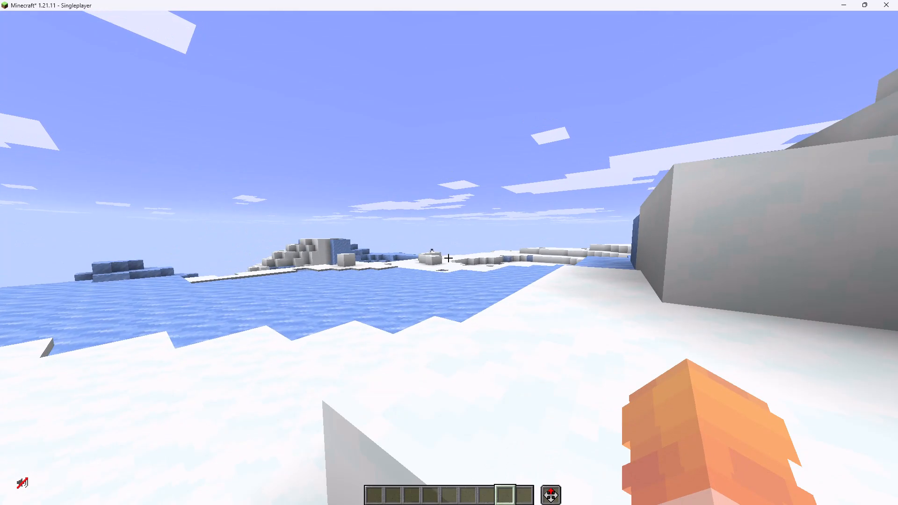
# Reopen the film editor, turn on camera flight and survey the mountain's blue ice and snow slopes.
pyautogui.press('0')
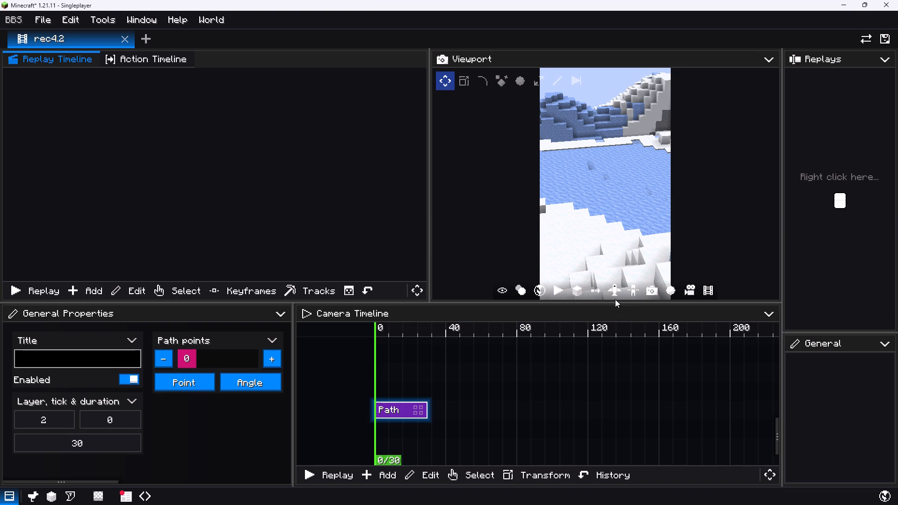
pyautogui.click(614, 290)
pyautogui.press('s')
pyautogui.press('a')
pyautogui.press('a')
pyautogui.press('a')
pyautogui.press('a')
pyautogui.press('a')
pyautogui.press('a')
pyautogui.press('a')
pyautogui.press('a')
pyautogui.press('a')
pyautogui.press('a')
pyautogui.press('a')
pyautogui.press('a')
pyautogui.press('a')
pyautogui.press('a')
pyautogui.press('a')
pyautogui.press('a')
pyautogui.press('a')
pyautogui.press('a')
pyautogui.press('a')
pyautogui.press('a')
pyautogui.moveTo(634, 221); pyautogui.dragTo(672, 212)
pyautogui.press('s')
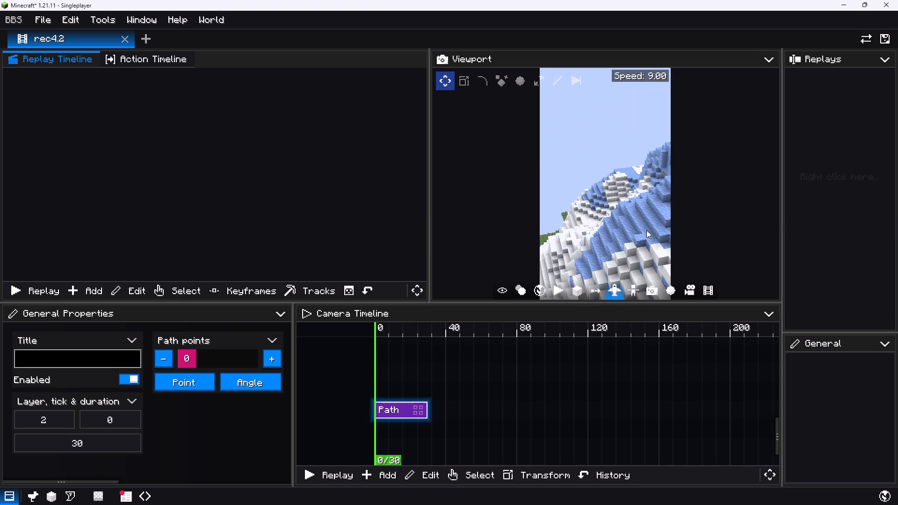
# Lower the camera flight speed to 1.00 and survey the mountain's snowy flank above the green plains.
pyautogui.scroll(-5, 612, 232)
pyautogui.scroll(-17, 615, 229)
pyautogui.press('d')
pyautogui.press('d')
pyautogui.press('d')
pyautogui.press('d')
pyautogui.moveTo(611, 222); pyautogui.dragTo(721, 200)
pyautogui.press('w')
pyautogui.press('w')
pyautogui.press('w')
pyautogui.press('w')
pyautogui.press('w')
pyautogui.press('w')
pyautogui.press('w')
pyautogui.press('w')
pyautogui.press('w')
pyautogui.press('w')
pyautogui.press('w')
pyautogui.press('w')
pyautogui.press('w')
pyautogui.press('w')
pyautogui.press('w')
pyautogui.press('w')
pyautogui.press('w')
pyautogui.press('w')
pyautogui.press('w')
pyautogui.press('w')
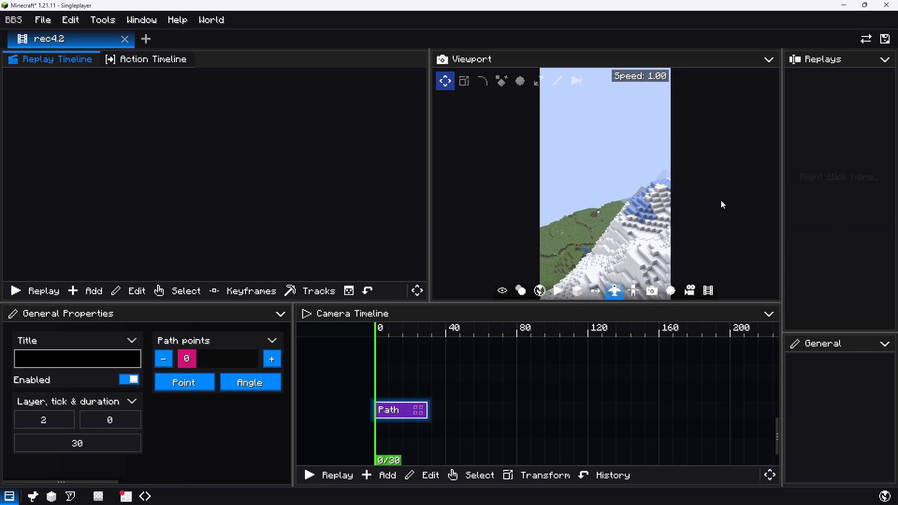
pyautogui.moveTo(721, 200); pyautogui.dragTo(726, 197)
pyautogui.moveTo(626, 217); pyautogui.dragTo(789, 210)
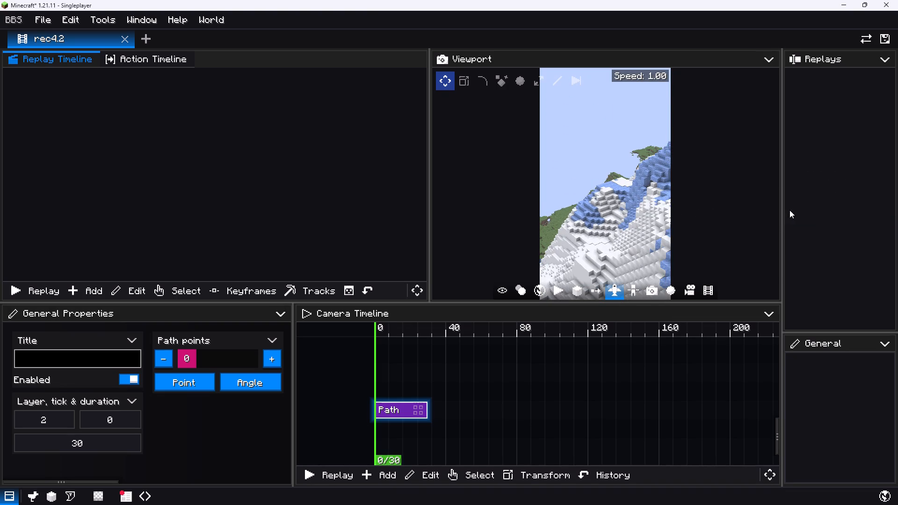
pyautogui.moveTo(789, 210); pyautogui.dragTo(790, 210)
# View the frozen lake from above its stepped snow shore, ending with camera flight off and the film editor closed.
pyautogui.moveTo(605, 188); pyautogui.dragTo(636, 165)
pyautogui.write('wd')
pyautogui.press('space')
pyautogui.press('space')
pyautogui.press('space')
pyautogui.press('space')
pyautogui.press('space')
pyautogui.press('space')
pyautogui.press('space')
pyautogui.press('space')
pyautogui.press('space')
pyautogui.press('space')
pyautogui.press('space')
pyautogui.press('space')
pyautogui.press('space')
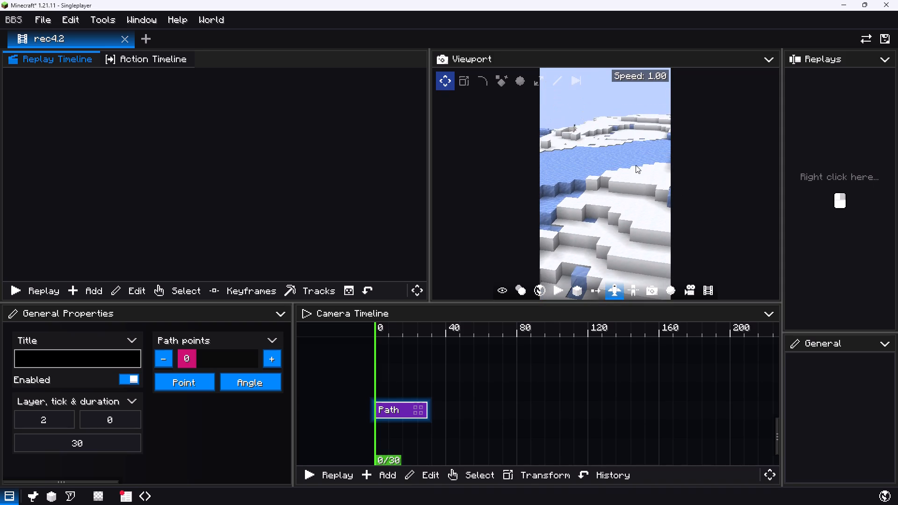
pyautogui.moveTo(636, 165); pyautogui.dragTo(659, 209)
pyautogui.press('space')
pyautogui.press('space')
pyautogui.press('space')
pyautogui.press('space')
pyautogui.press('space')
pyautogui.press('space')
pyautogui.press('space')
pyautogui.press('space')
pyautogui.press('space')
pyautogui.press('space')
pyautogui.press('space')
pyautogui.press('space')
pyautogui.press('space')
pyautogui.press('space')
pyautogui.press('space')
pyautogui.press('space')
pyautogui.press('space')
pyautogui.press('space')
pyautogui.press('space')
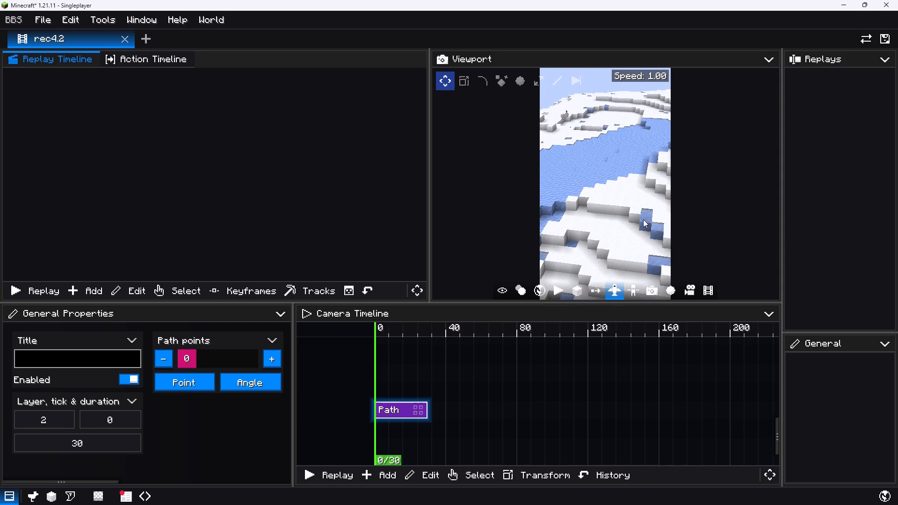
pyautogui.click(614, 289)
pyautogui.press('Escape')
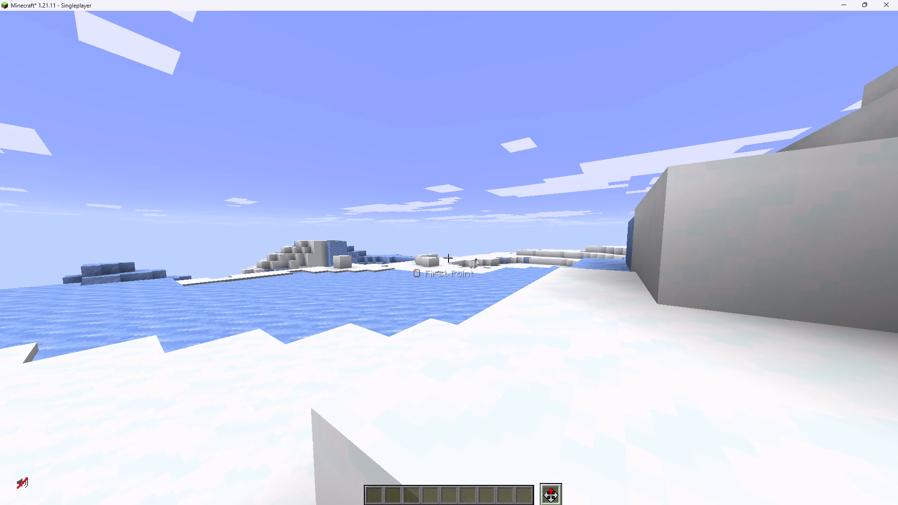
pyautogui.scroll(2, 449, 258)
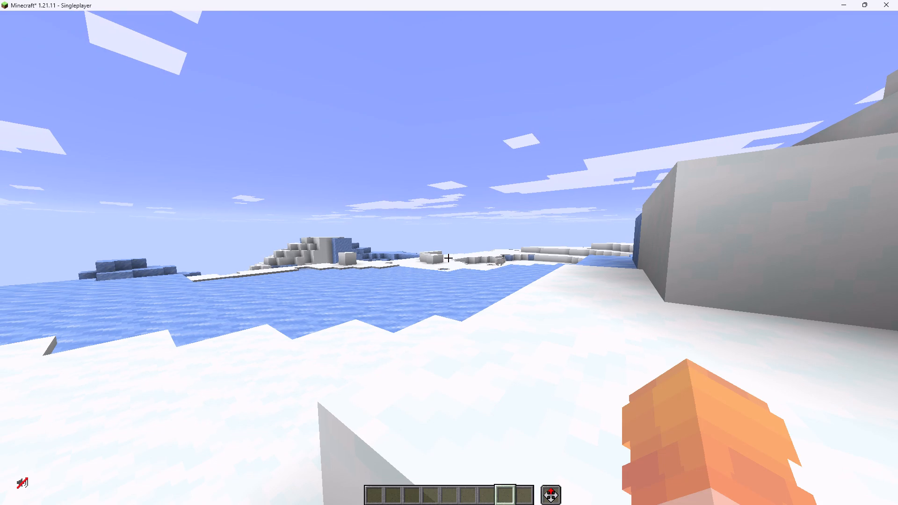
# Reopen the film editor and fly the camera down over the stepped snow shore to the frozen lake's edge.
pyautogui.press('0')
pyautogui.click(608, 286)
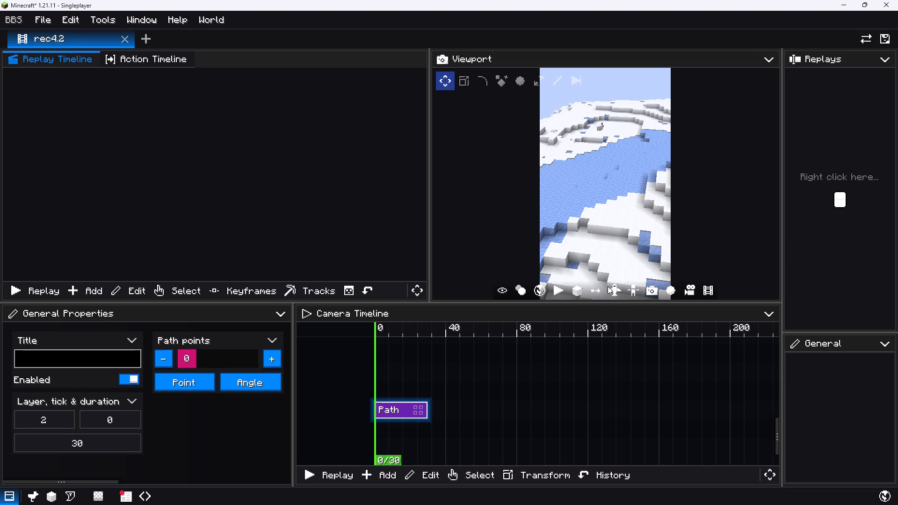
pyautogui.press('d')
pyautogui.press('w')
pyautogui.keyDown('shift'); pyautogui.moveTo(608, 243); pyautogui.dragTo(640, 173); pyautogui.keyUp('shift')
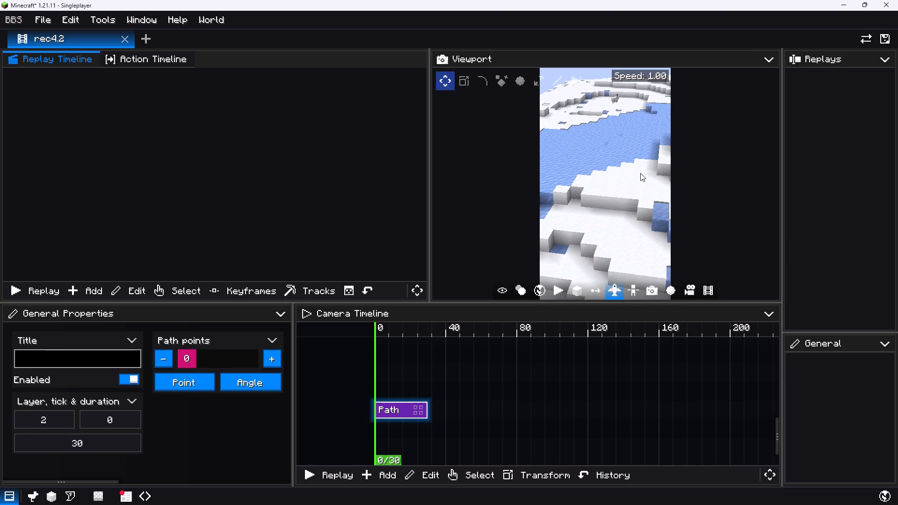
pyautogui.moveTo(619, 230); pyautogui.dragTo(628, 206)
pyautogui.press('w')
pyautogui.press('w')
pyautogui.press('w')
pyautogui.press('w')
pyautogui.press('w')
pyautogui.press('w')
pyautogui.press('w')
pyautogui.press('w')
pyautogui.press('w')
pyautogui.press('w')
pyautogui.press('w')
pyautogui.press('w')
pyautogui.press('w')
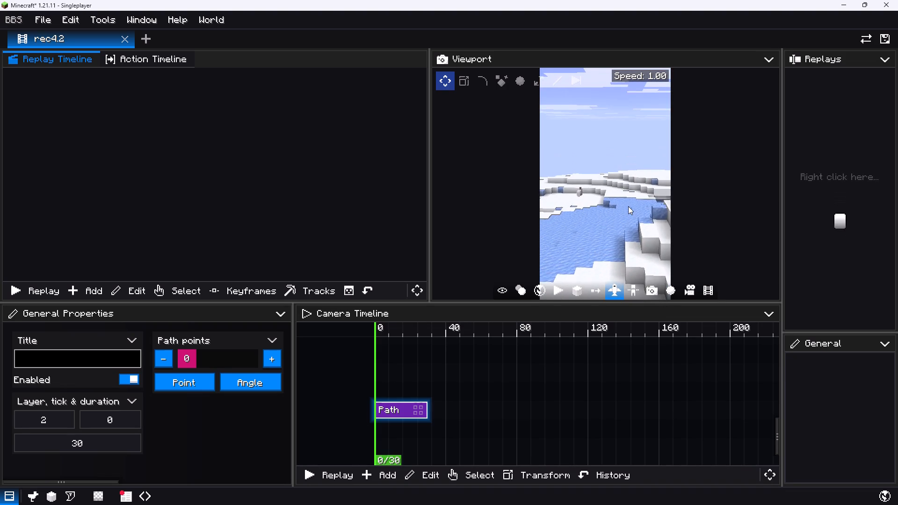
pyautogui.moveTo(628, 206); pyautogui.dragTo(629, 207)
pyautogui.write('wd')
pyautogui.press('w')
pyautogui.press('w')
pyautogui.press('w')
pyautogui.press('w')
pyautogui.press('w')
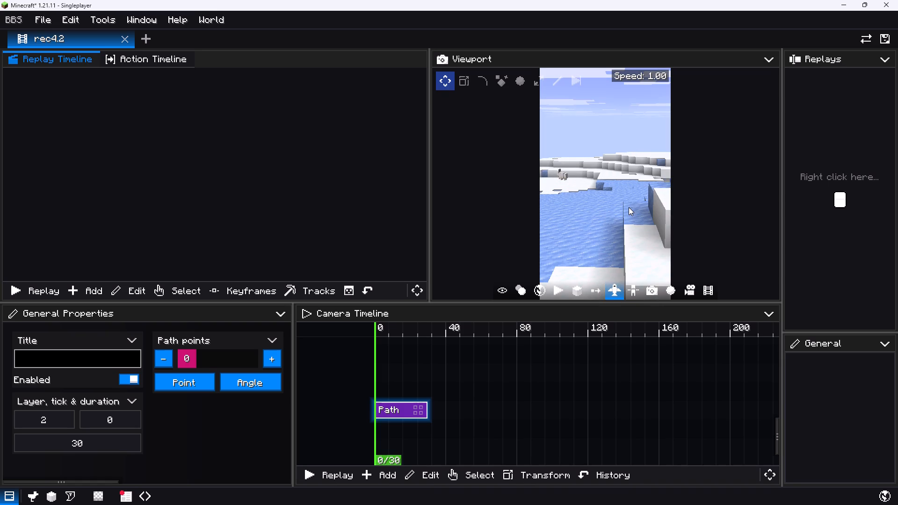
# Move the camera close to the grey side of the snow bank, low above the snowy shore and facing the lake.
pyautogui.moveTo(629, 207); pyautogui.dragTo(608, 209)
pyautogui.press('w')
pyautogui.press('d')
pyautogui.press('w')
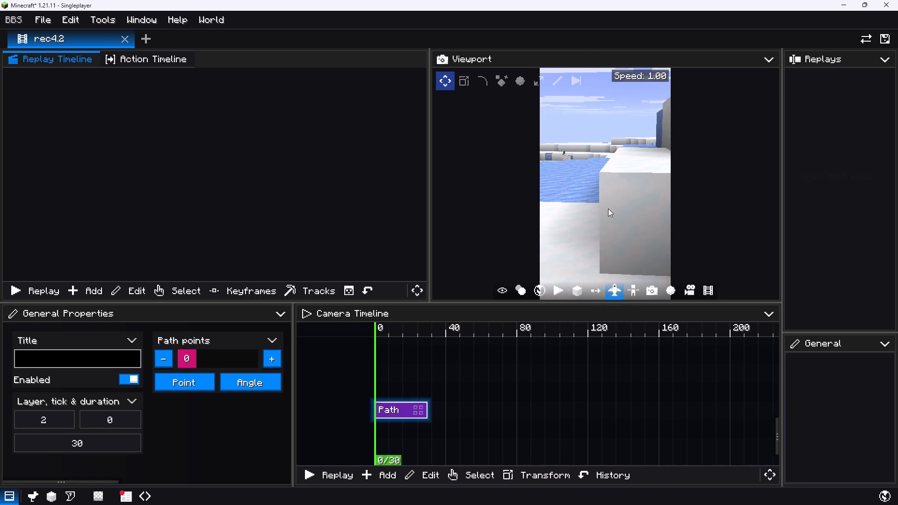
pyautogui.moveTo(608, 209); pyautogui.dragTo(633, 210)
pyautogui.press('w')
pyautogui.press('a')
pyautogui.press('d')
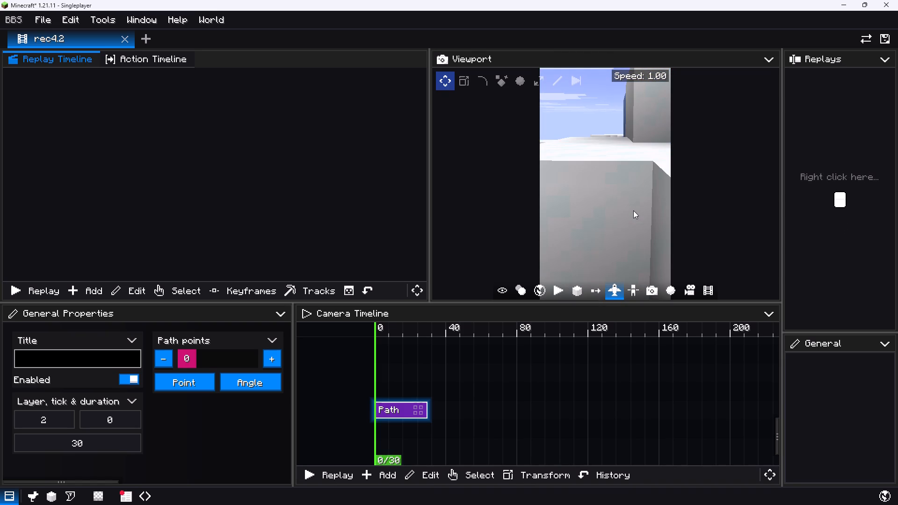
pyautogui.moveTo(633, 210); pyautogui.dragTo(631, 207)
pyautogui.press('a')
pyautogui.press('space')
pyautogui.press('space')
pyautogui.moveTo(631, 207); pyautogui.dragTo(629, 197)
pyautogui.press('a')
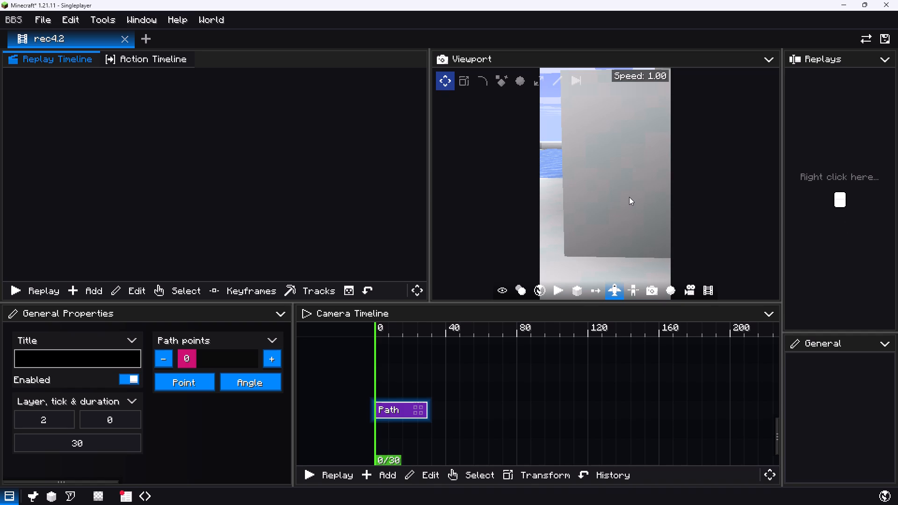
pyautogui.moveTo(629, 197); pyautogui.dragTo(628, 193)
pyautogui.press('a')
pyautogui.press('d')
pyautogui.write('dddd')
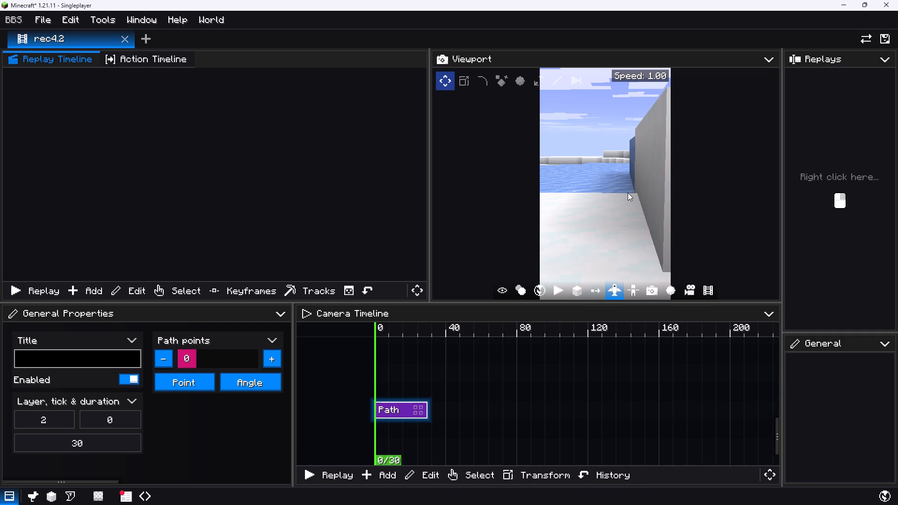
pyautogui.moveTo(629, 192); pyautogui.dragTo(629, 186)
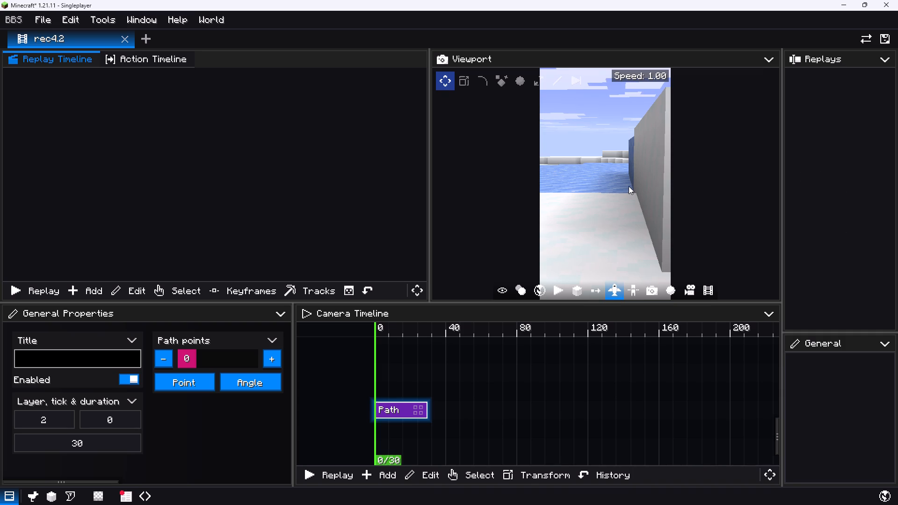
pyautogui.moveTo(629, 186); pyautogui.dragTo(629, 184)
pyautogui.press('d')
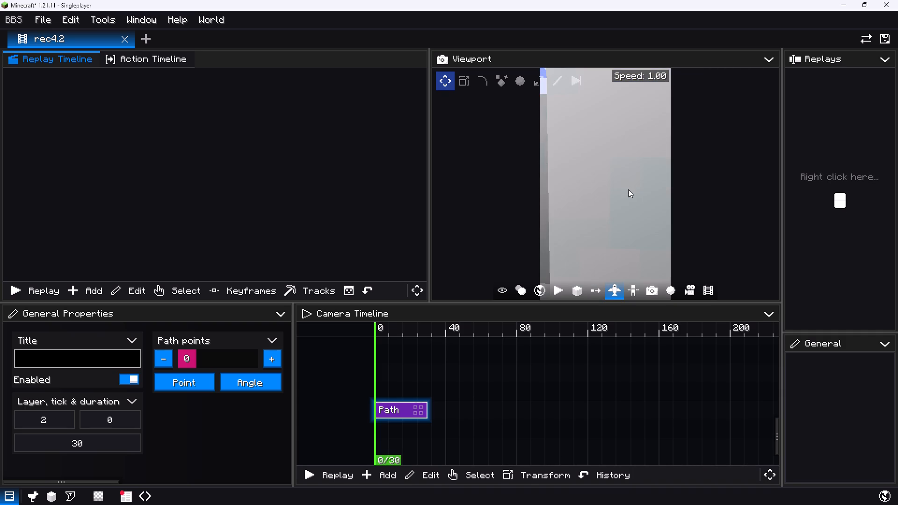
# Slow camera flight to 0.50, frame the snow bank's face with the lake beside it, and leave the film editor with flight off.
pyautogui.scroll(-9, 629, 203)
pyautogui.press('a')
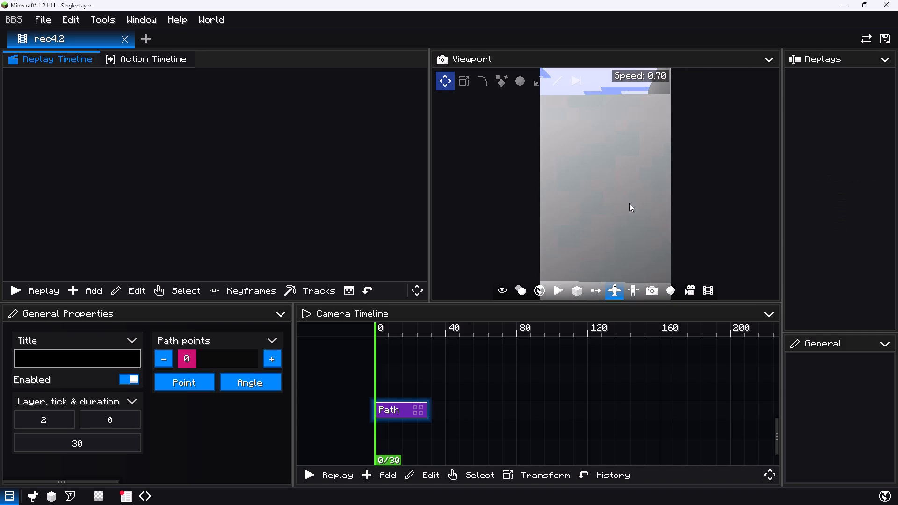
pyautogui.write('aadd')
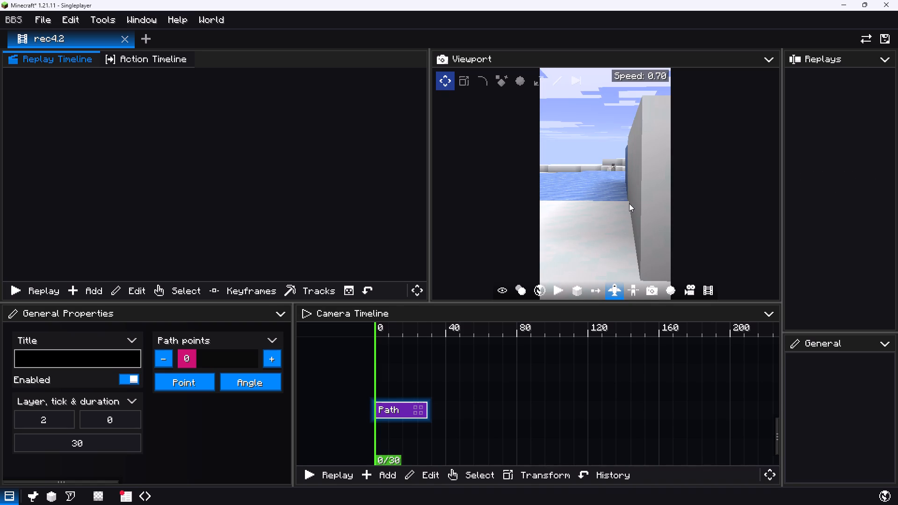
pyautogui.moveTo(629, 203); pyautogui.dragTo(641, 204)
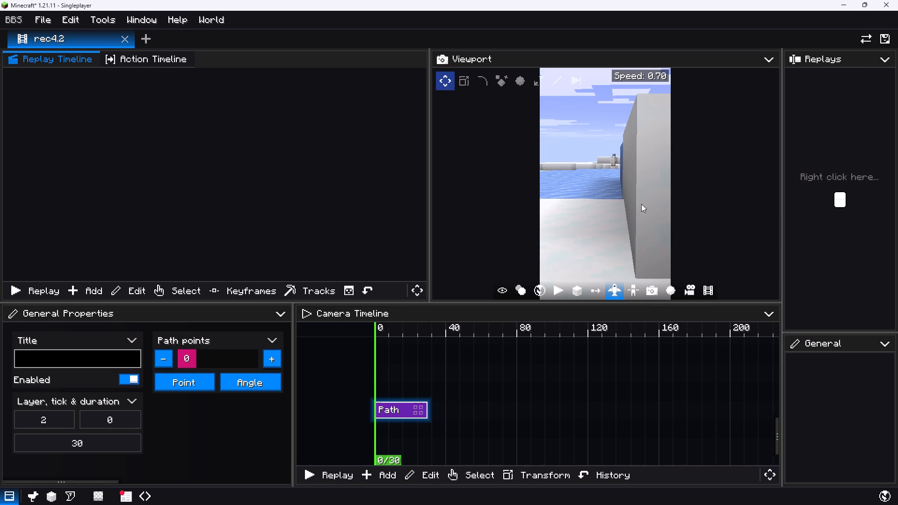
pyautogui.moveTo(641, 204); pyautogui.dragTo(644, 202)
pyautogui.scroll(-5, 644, 202)
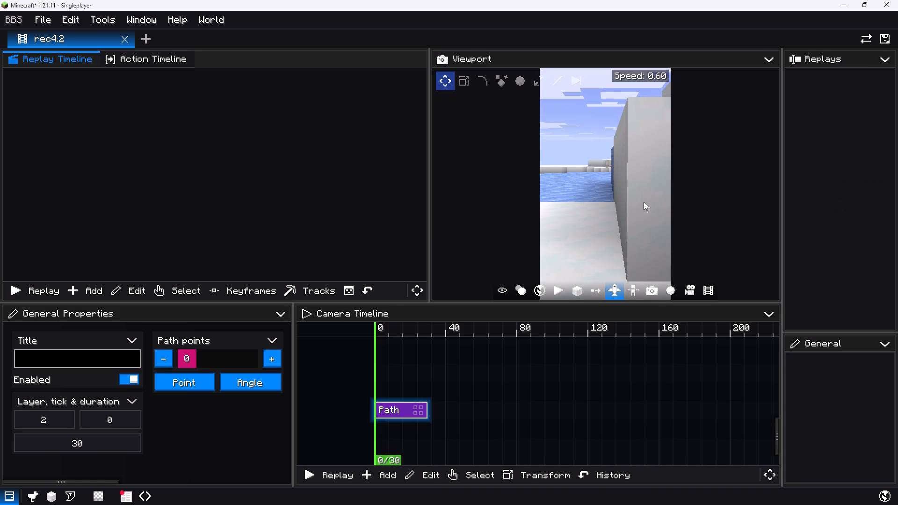
pyautogui.write('sad')
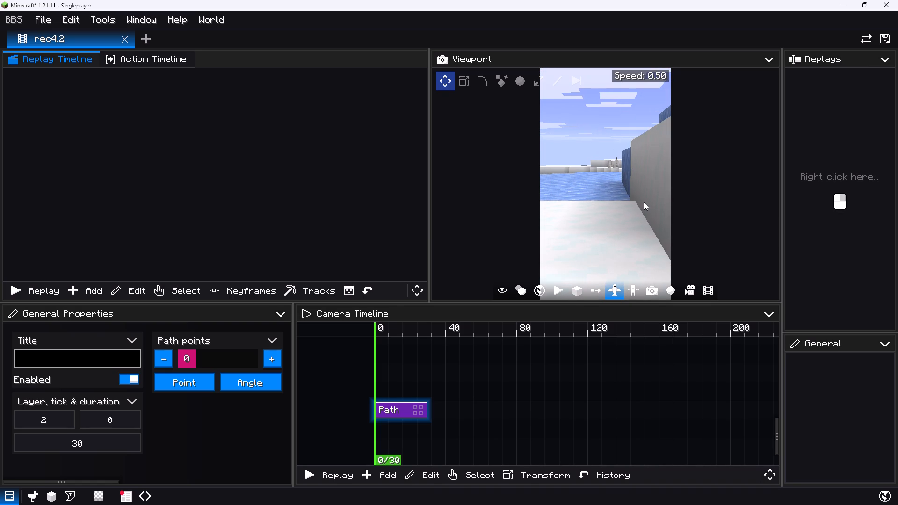
pyautogui.click(613, 291)
pyautogui.press('Escape')
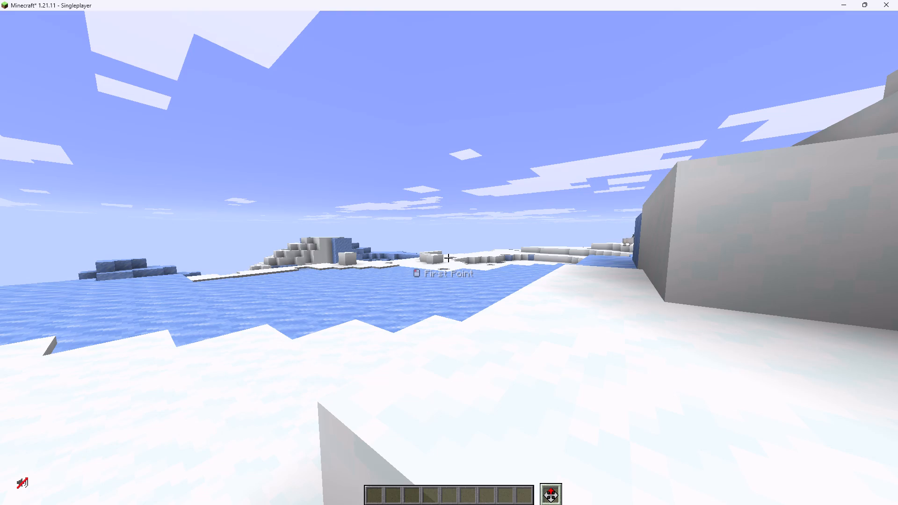
# Face the player toward the stepped snow bank and put a stack of Model blocks from the BBS mod inventory in the first hotbar slot.
pyautogui.press('a')
pyautogui.scroll(-1, 449, 258)
pyautogui.press('s')
pyautogui.press('e')
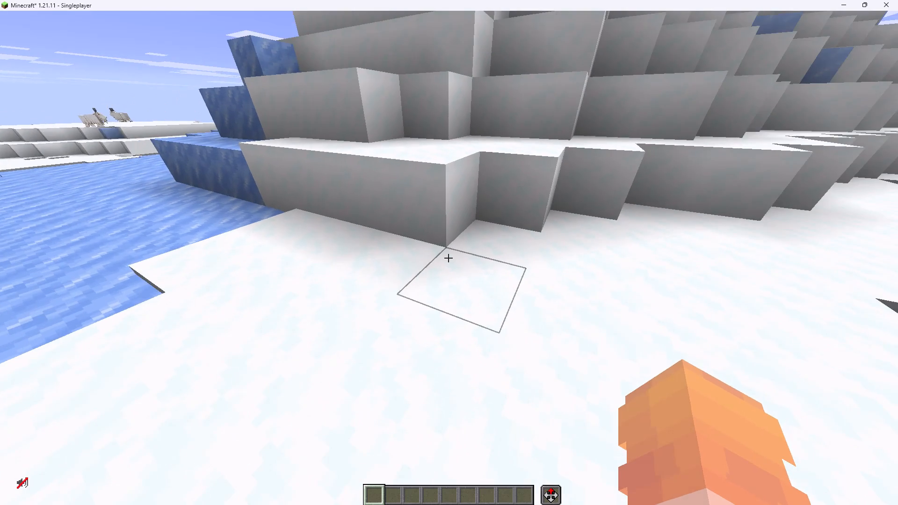
pyautogui.click(532, 200)
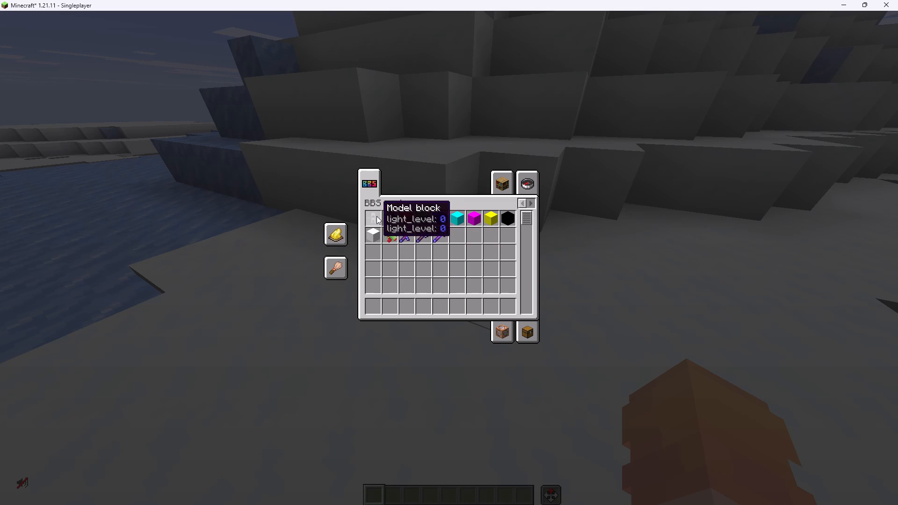
pyautogui.press('1')
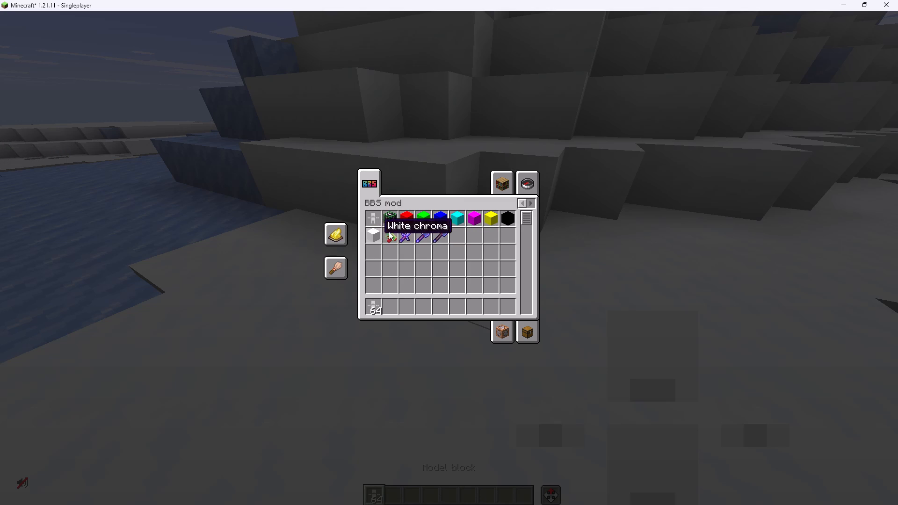
pyautogui.click(531, 324)
pyautogui.press('e')
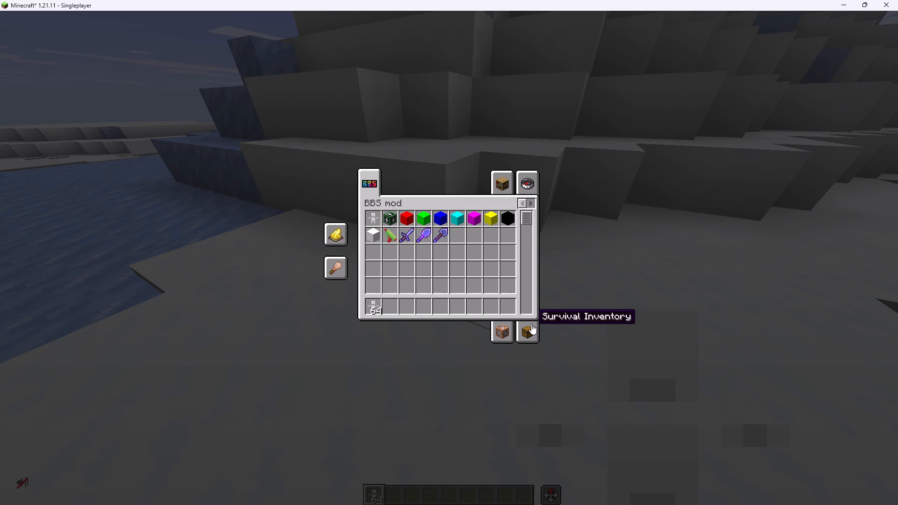
# Place a Model block in the notch at the foot of the stepped snow bank.
pyautogui.press('w')
pyautogui.rightClick(451, 258)
pyautogui.press('w')
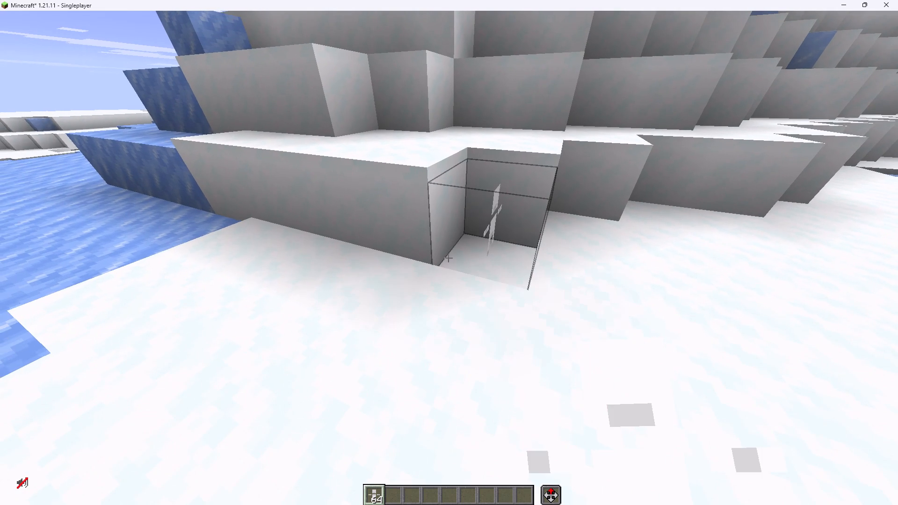
# With an empty hotbar slot, open the placed Model block's form, start picking its texture, and open the textures folder in File Explorer.
pyautogui.scroll(-2, 449, 258)
pyautogui.press('d')
pyautogui.press('w')
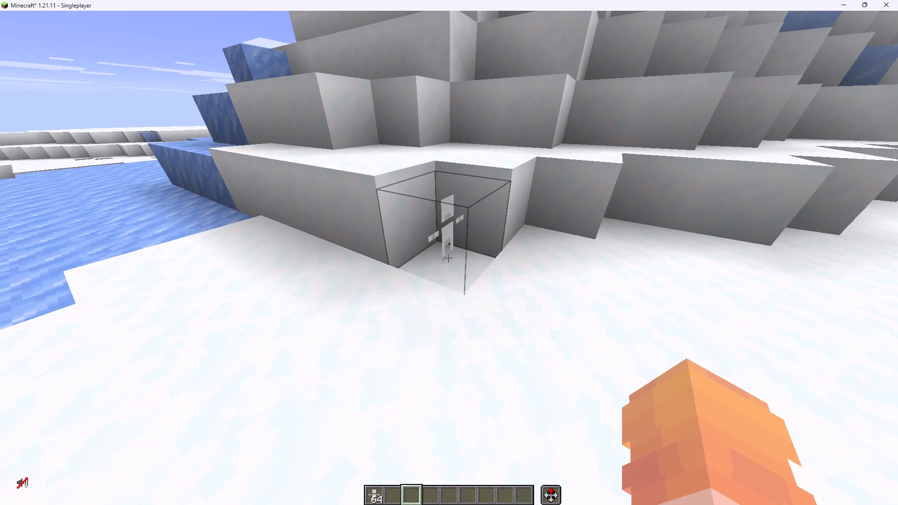
pyautogui.rightClick(449, 258)
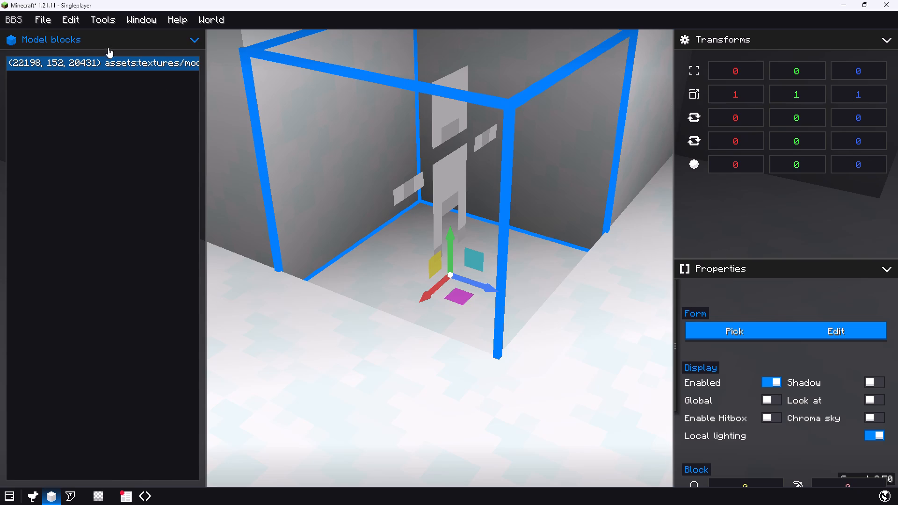
pyautogui.rightClick(95, 106)
pyautogui.doubleClick(96, 190)
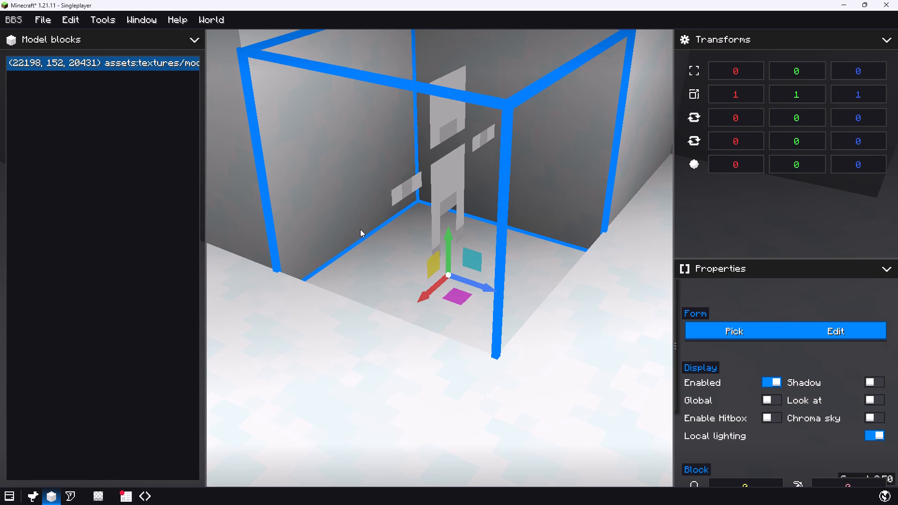
pyautogui.click(840, 334)
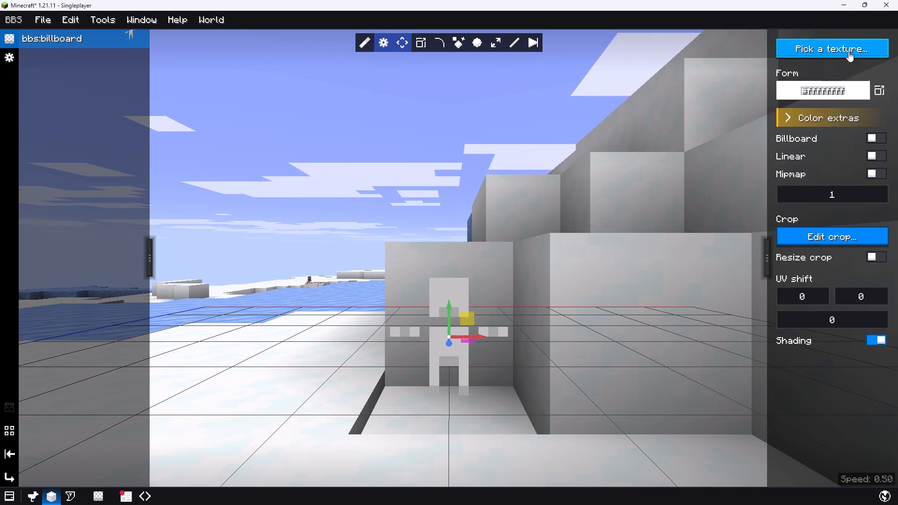
pyautogui.click(848, 51)
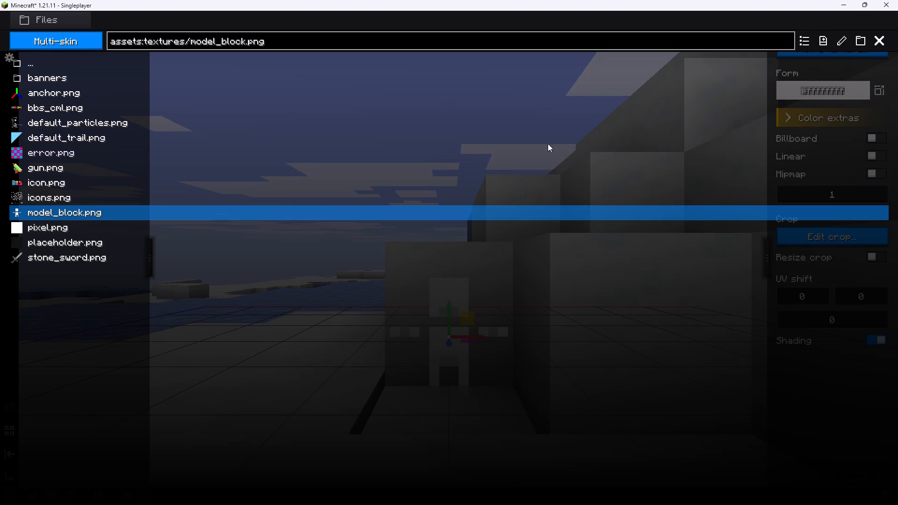
pyautogui.click(859, 38)
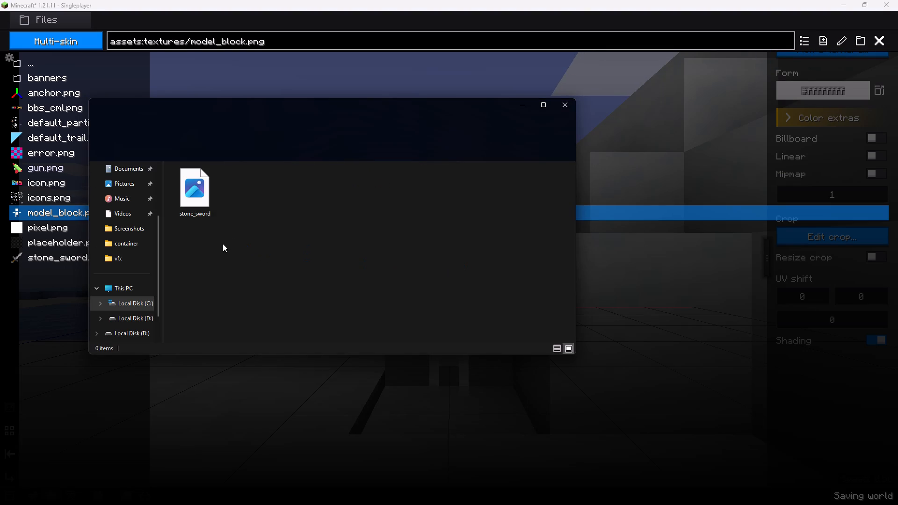
pyautogui.scroll(3, 128, 244)
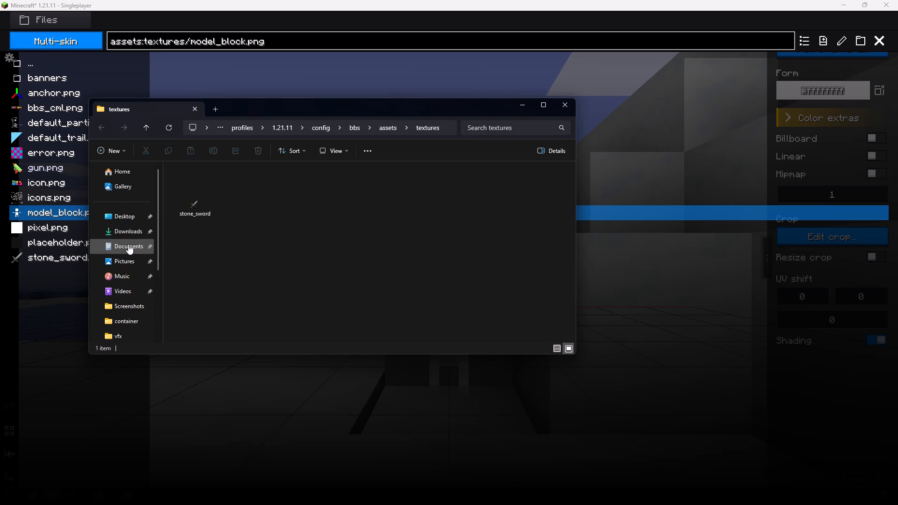
pyautogui.scroll(1, 128, 244)
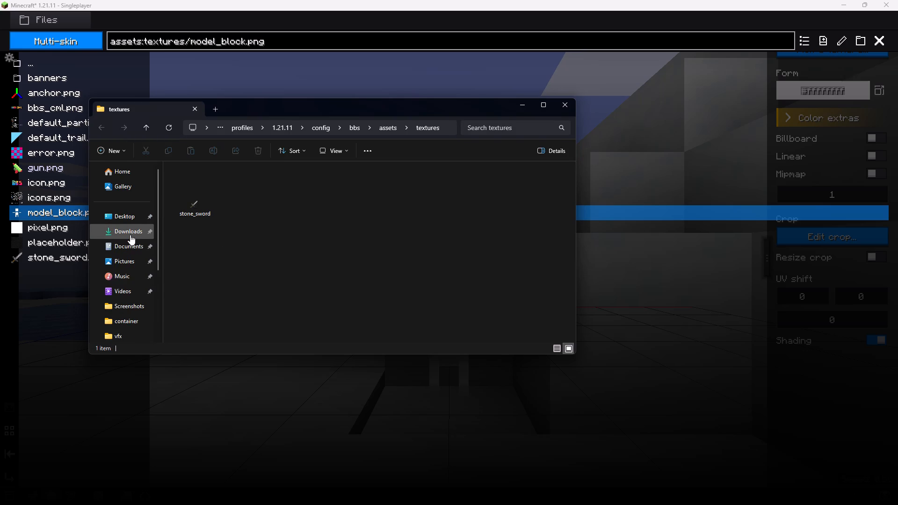
# Look through the Downloads folder for the template folder holding the Minecraft textures.
pyautogui.click(130, 235)
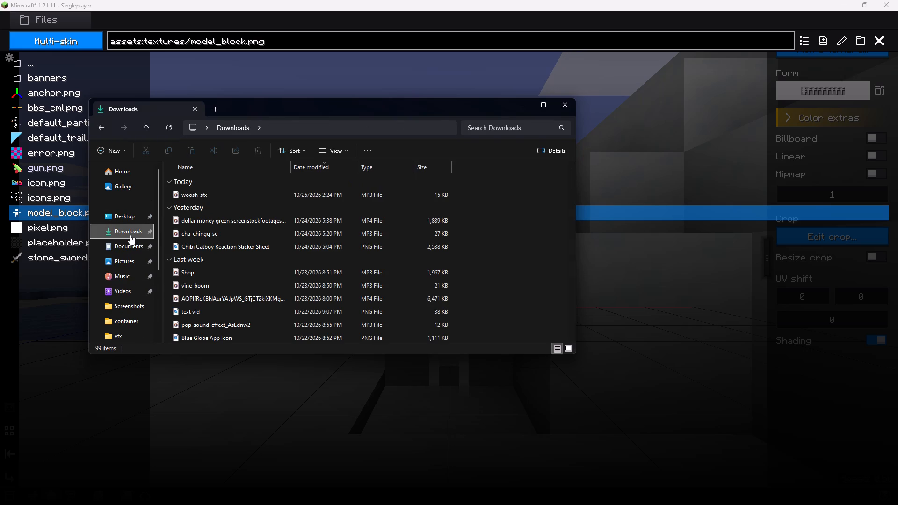
pyautogui.scroll(-6, 202, 265)
pyautogui.scroll(5, 202, 265)
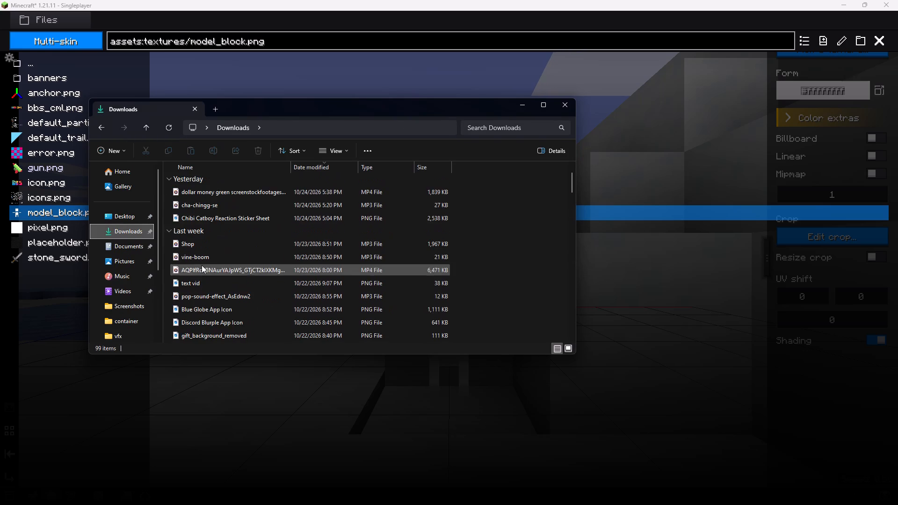
pyautogui.scroll(1, 202, 265)
pyautogui.scroll(-13, 202, 266)
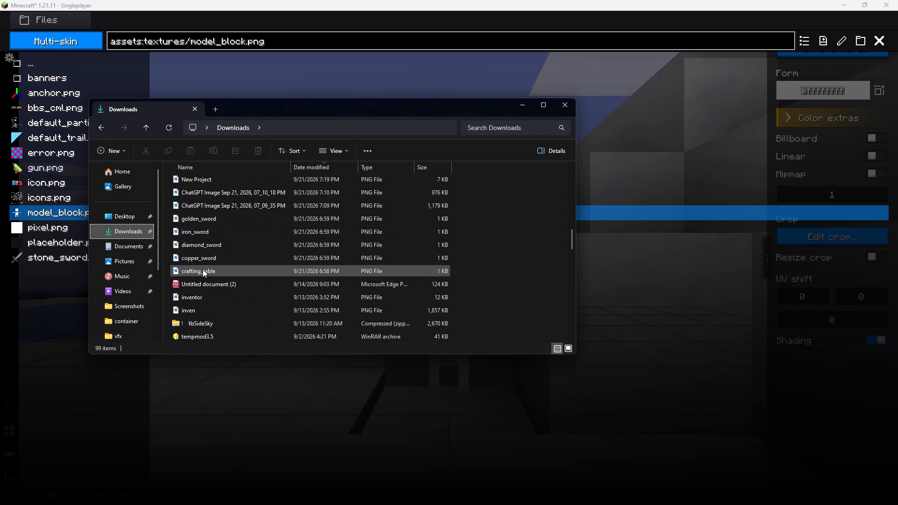
pyautogui.scroll(-2, 203, 269)
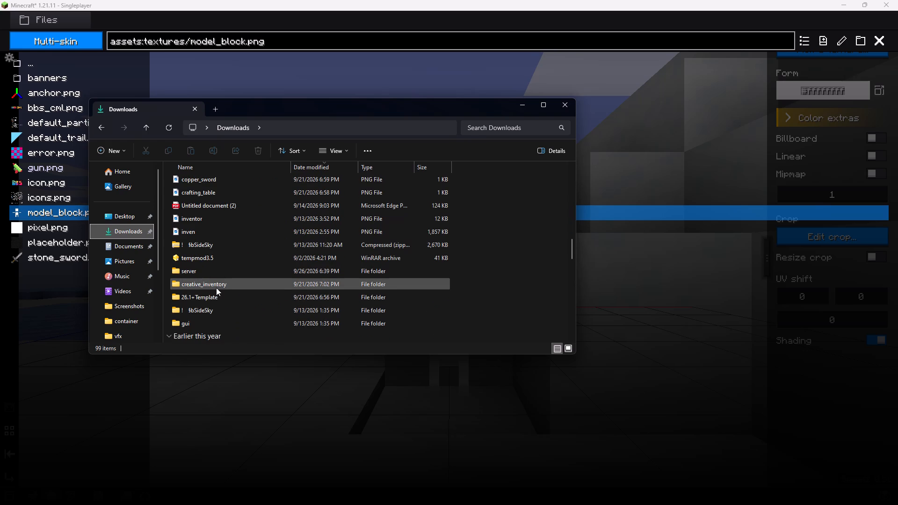
pyautogui.scroll(13, 226, 287)
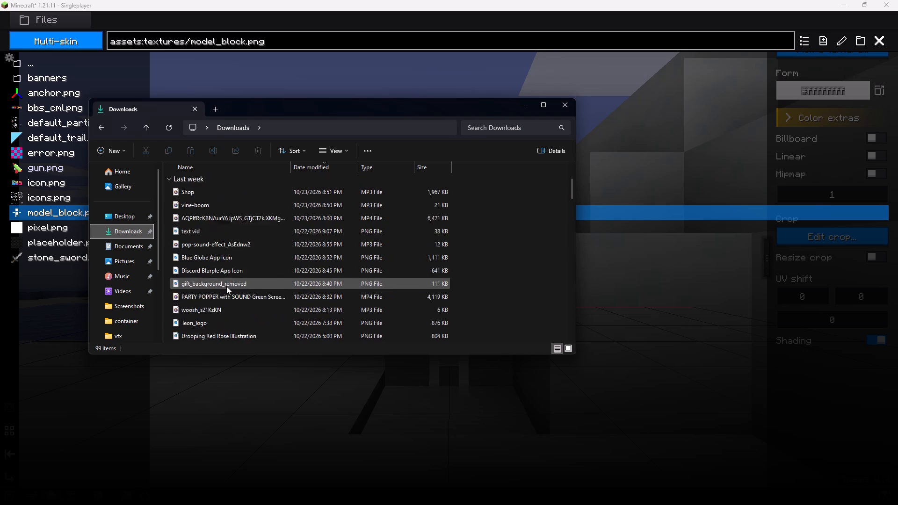
pyautogui.scroll(4, 226, 286)
pyautogui.scroll(-11, 226, 286)
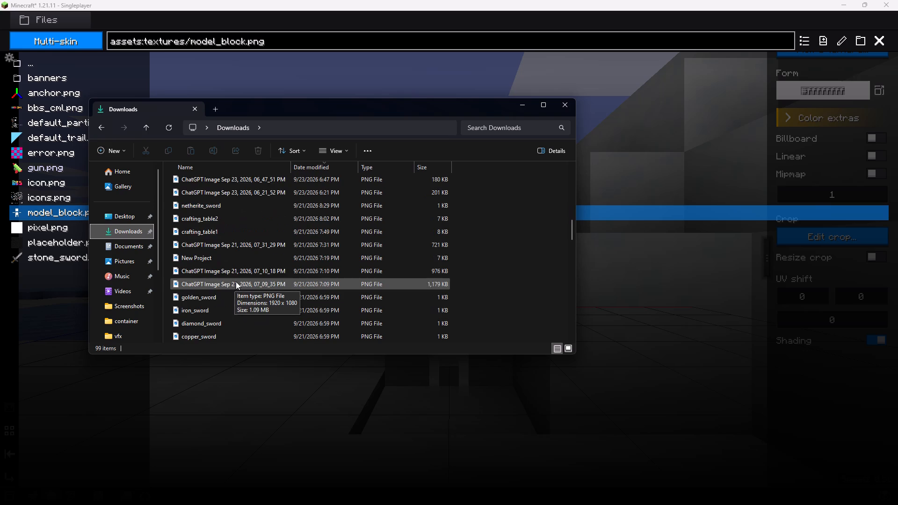
pyautogui.scroll(-4, 237, 274)
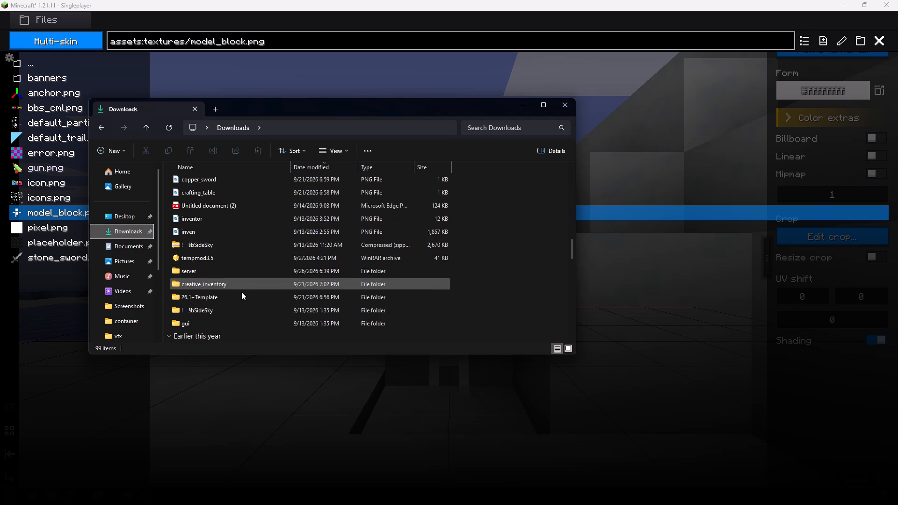
# Find and copy the apple texture from the 26.1+Template folder's assets/minecraft/textures/item subfolder.
pyautogui.doubleClick(241, 295)
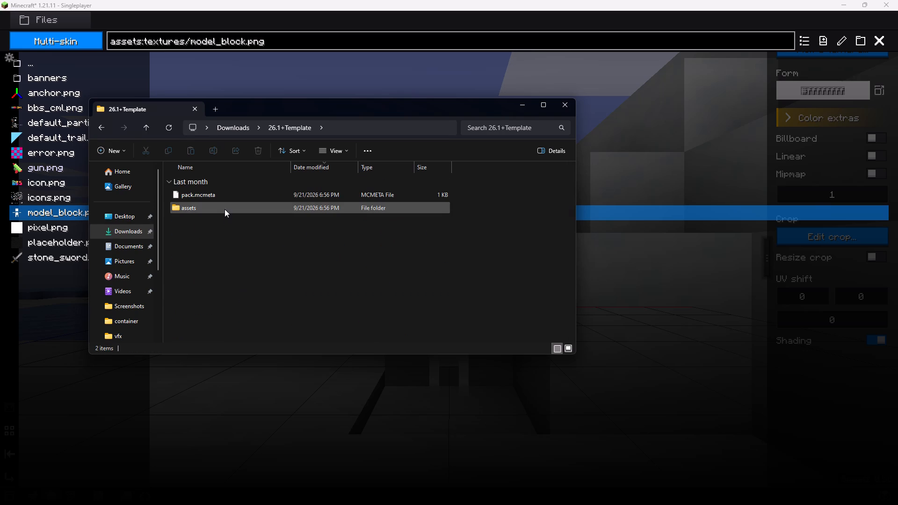
pyautogui.doubleClick(224, 208)
pyautogui.doubleClick(232, 195)
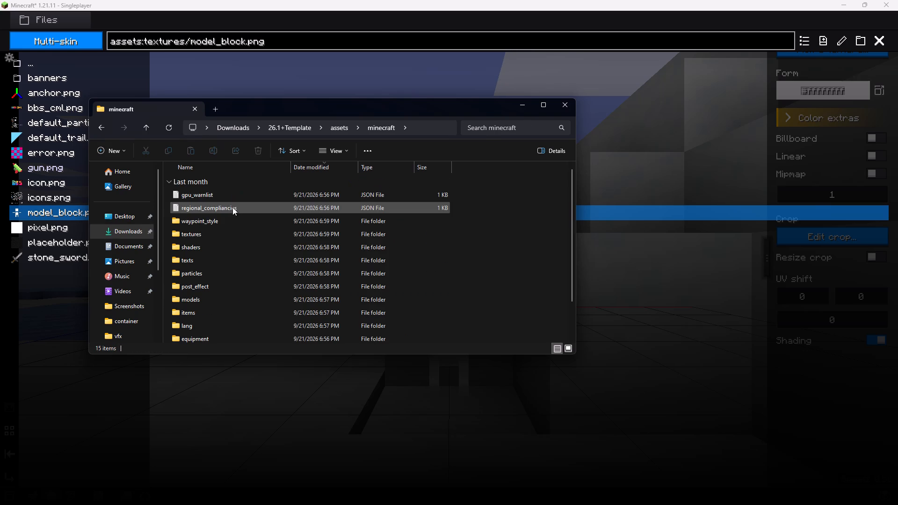
pyautogui.doubleClick(239, 234)
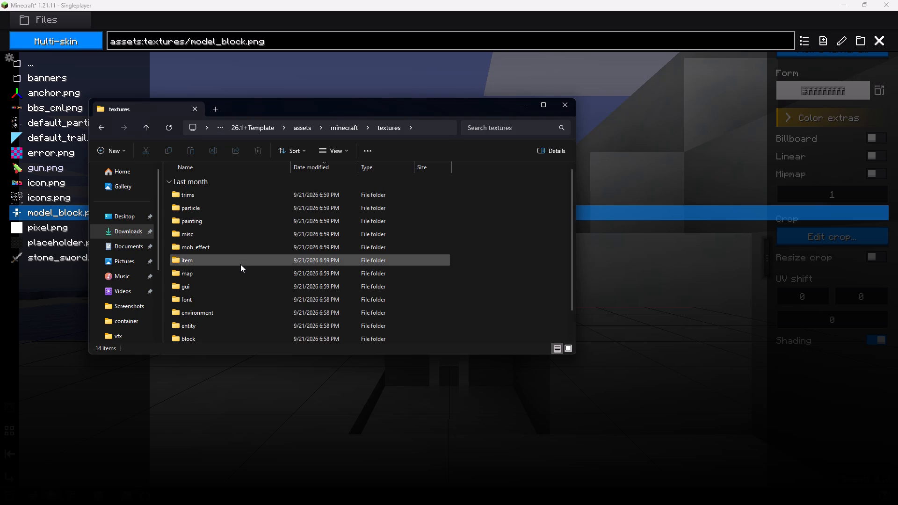
pyautogui.doubleClick(240, 264)
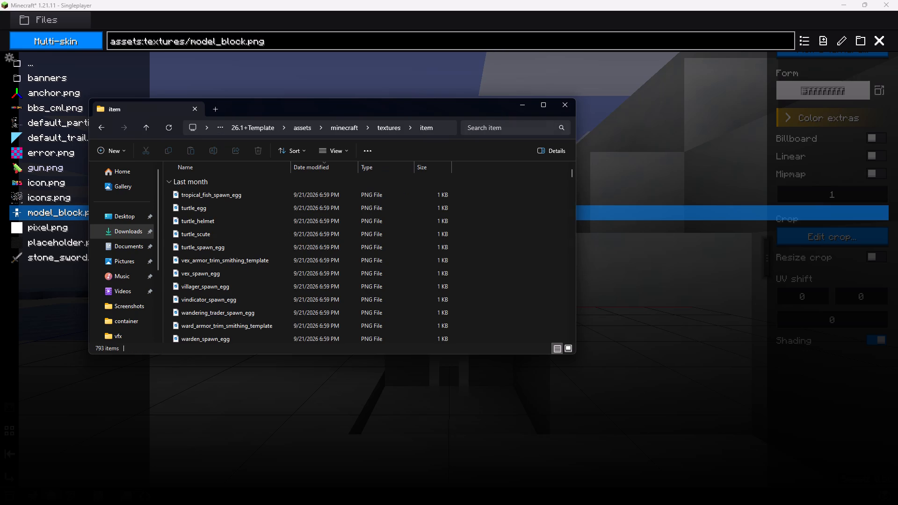
pyautogui.click(514, 127)
pyautogui.write('appe')
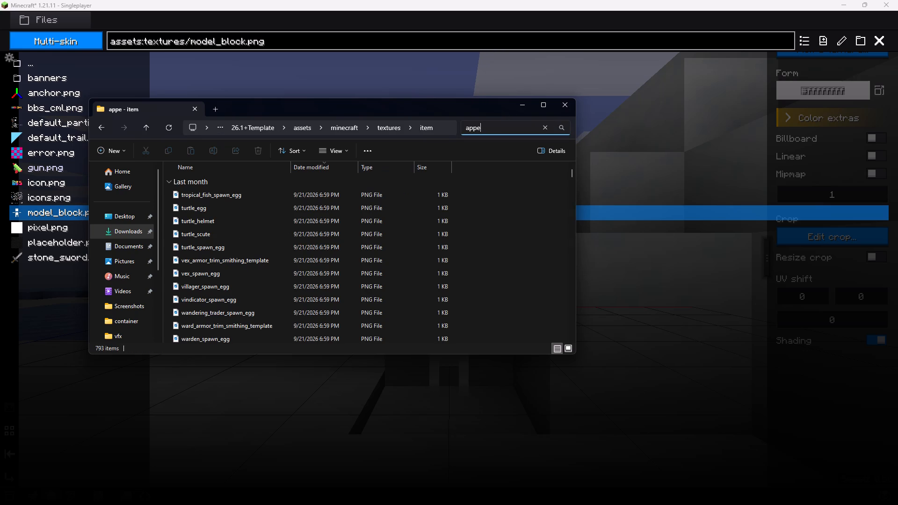
pyautogui.press('BackSpace')
pyautogui.write('le')
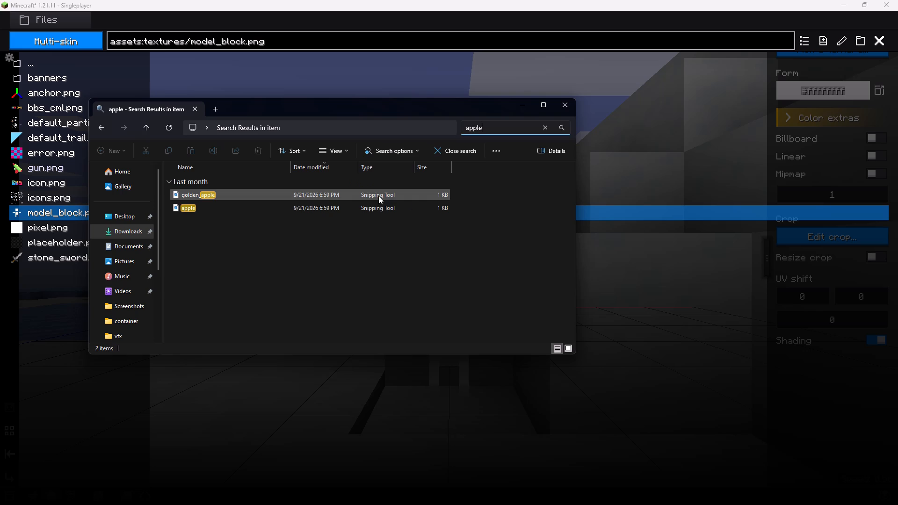
pyautogui.click(368, 206)
pyautogui.hotkey('ctrl', 'c')
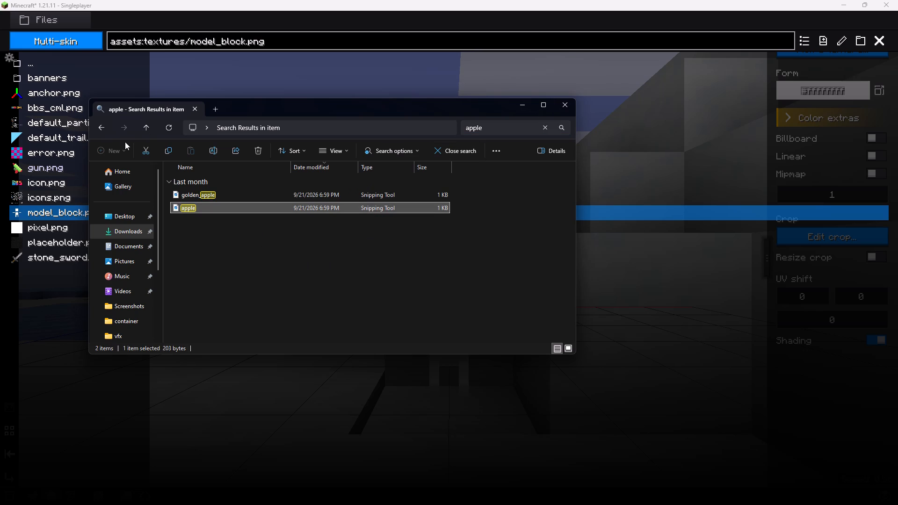
# Go back to the BBS assets textures folder, paste the apple texture beside stone_sword, and close File Explorer.
pyautogui.doubleClick(104, 124)
pyautogui.click(103, 125)
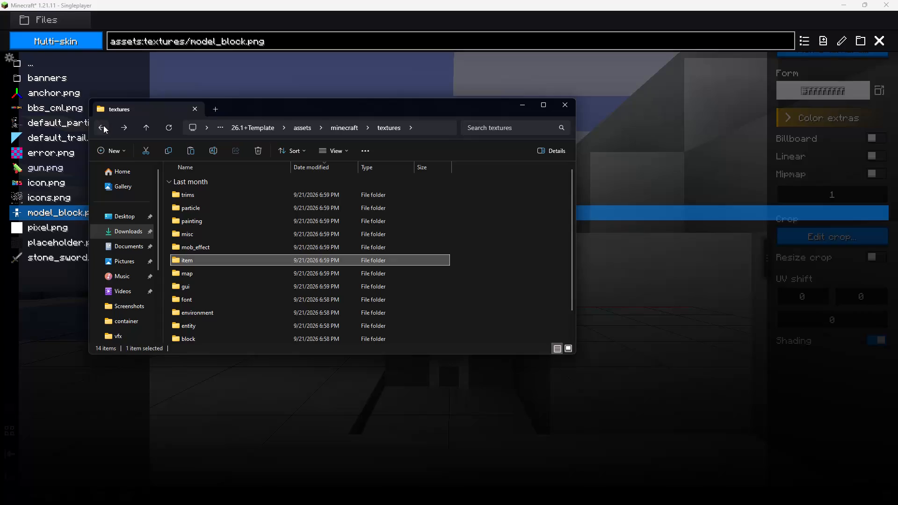
pyautogui.click(103, 125)
pyautogui.click(103, 125)
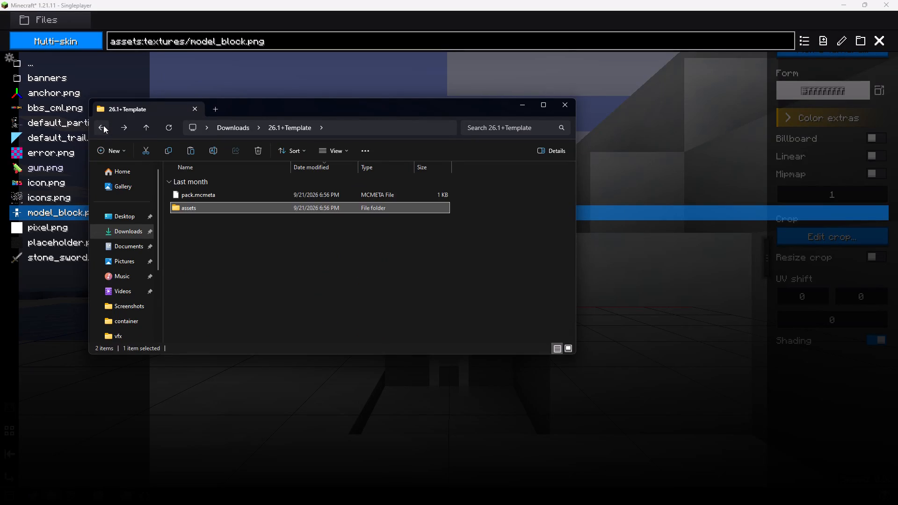
pyautogui.click(103, 125)
pyautogui.click(103, 125)
pyautogui.click(288, 257)
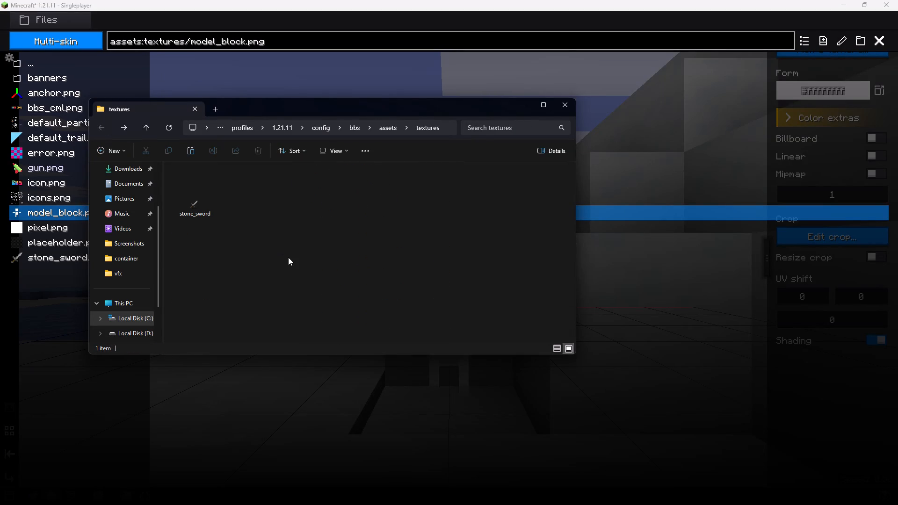
pyautogui.hotkey('ctrl', 'v')
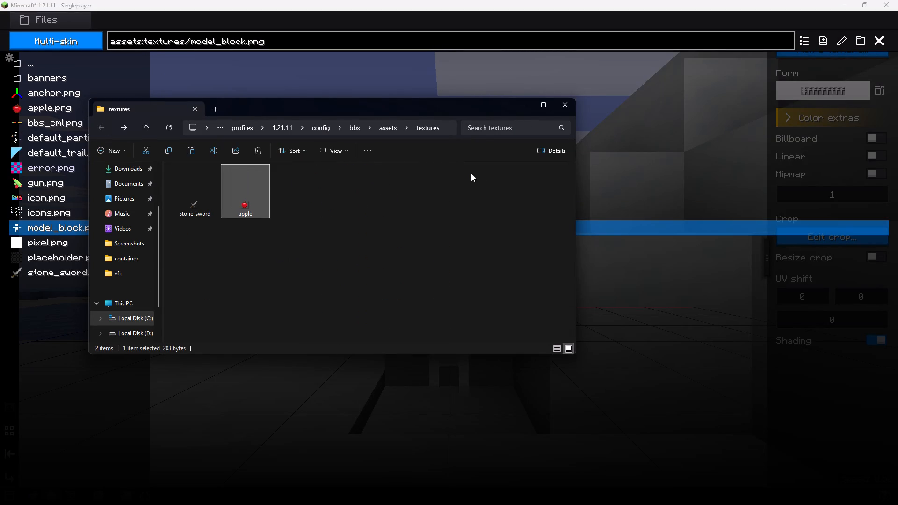
pyautogui.click(569, 105)
# Set the billboard form's texture to apple.png and leave the texture picker.
pyautogui.click(46, 107)
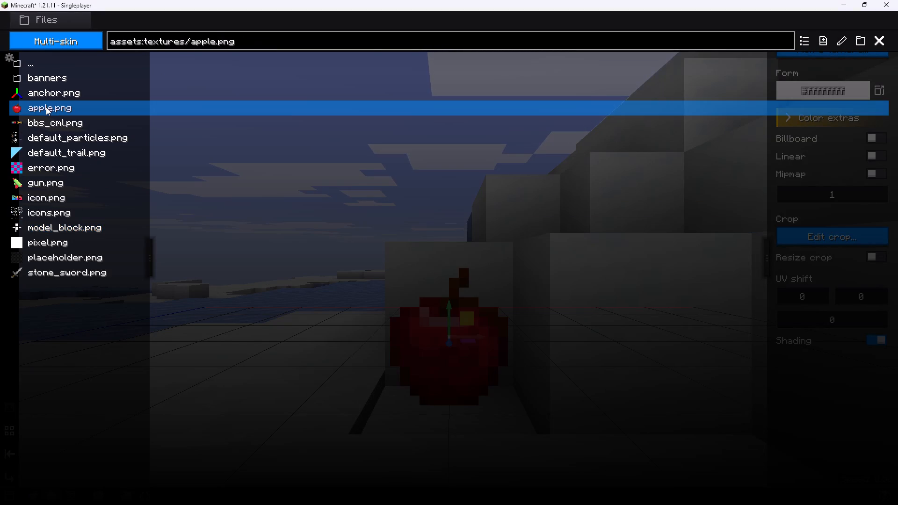
pyautogui.press('Escape')
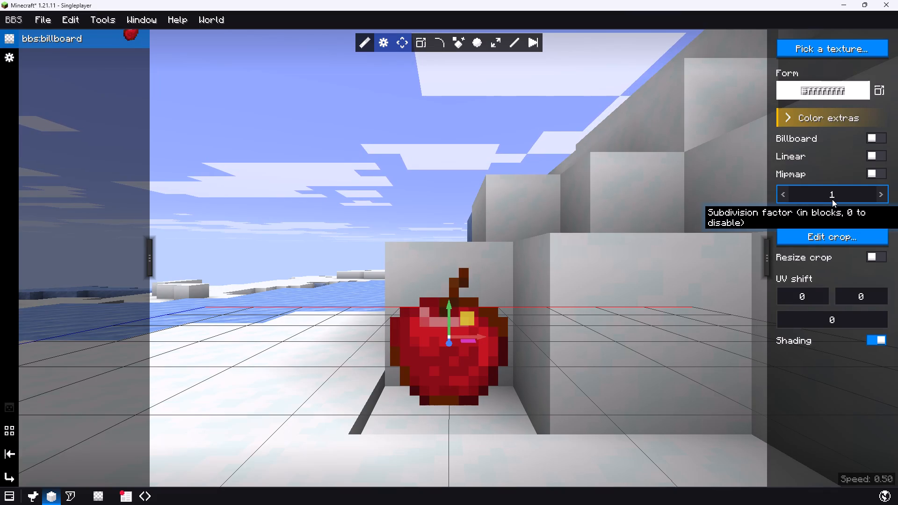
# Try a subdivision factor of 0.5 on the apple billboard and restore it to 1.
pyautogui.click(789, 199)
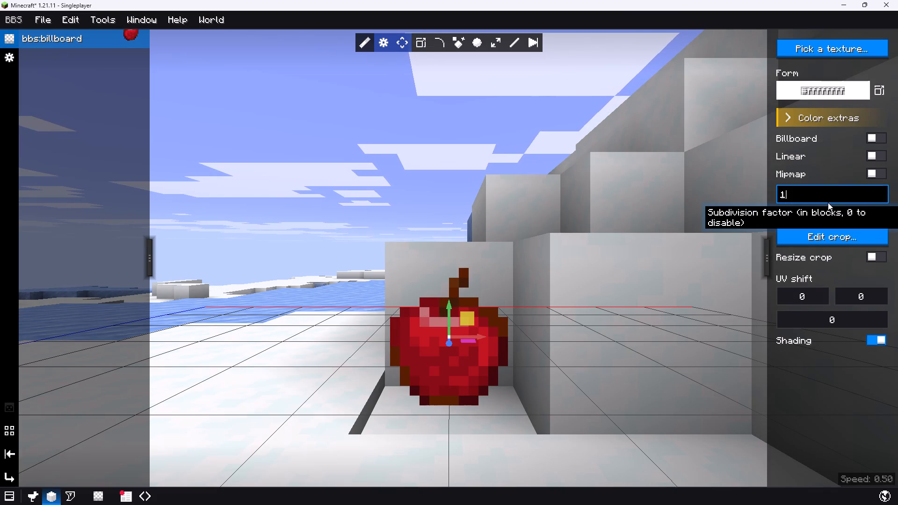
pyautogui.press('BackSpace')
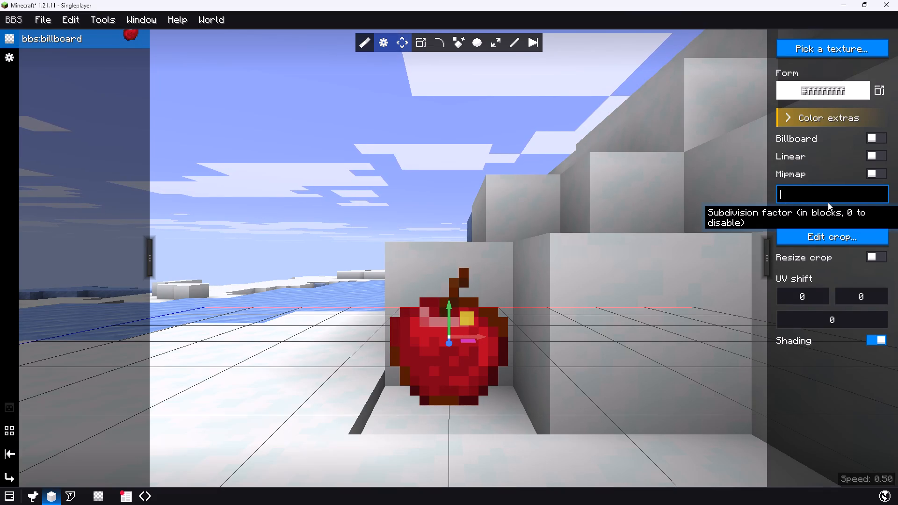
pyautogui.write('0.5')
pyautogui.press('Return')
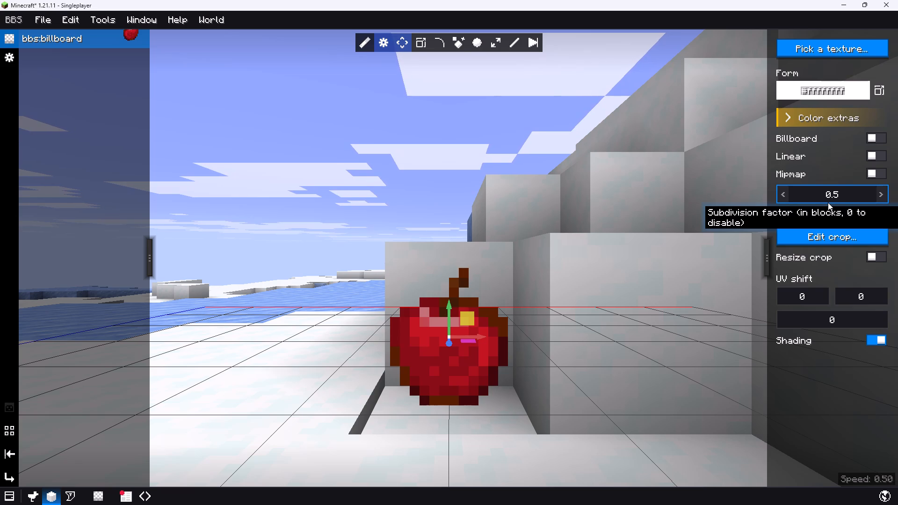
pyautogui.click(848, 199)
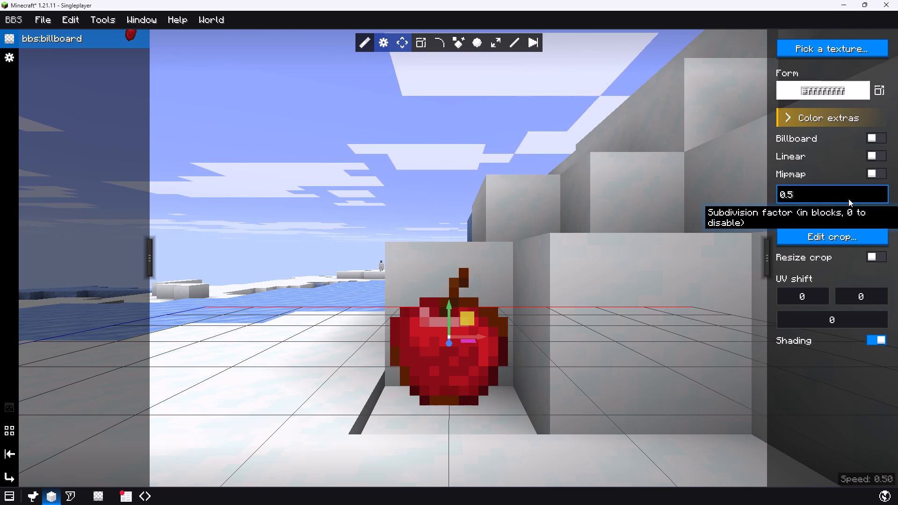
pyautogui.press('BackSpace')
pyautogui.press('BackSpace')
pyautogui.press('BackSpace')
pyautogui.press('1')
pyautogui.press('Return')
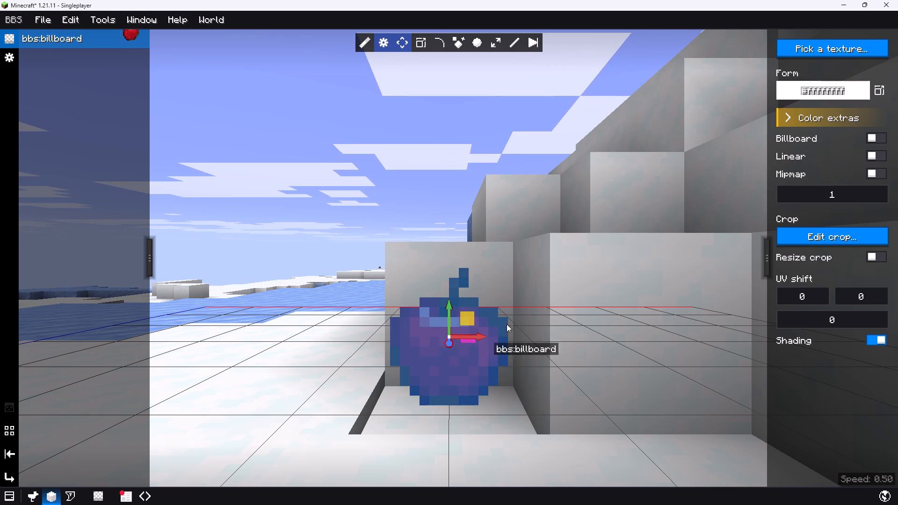
# Move the apple billboard horizontally along its red and blue axes, shifting it beside the lake-side corner of the snow bank.
pyautogui.moveTo(457, 180); pyautogui.dragTo(515, 189)
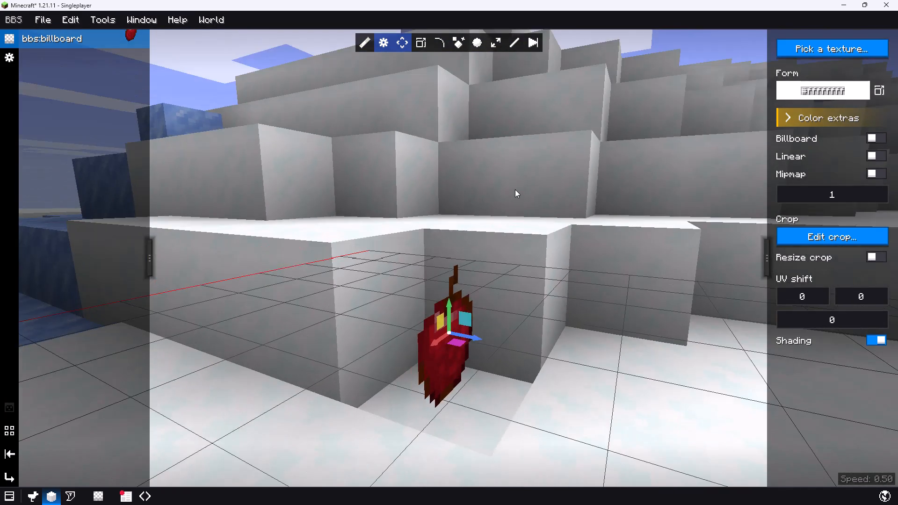
pyautogui.moveTo(515, 189); pyautogui.dragTo(462, 195)
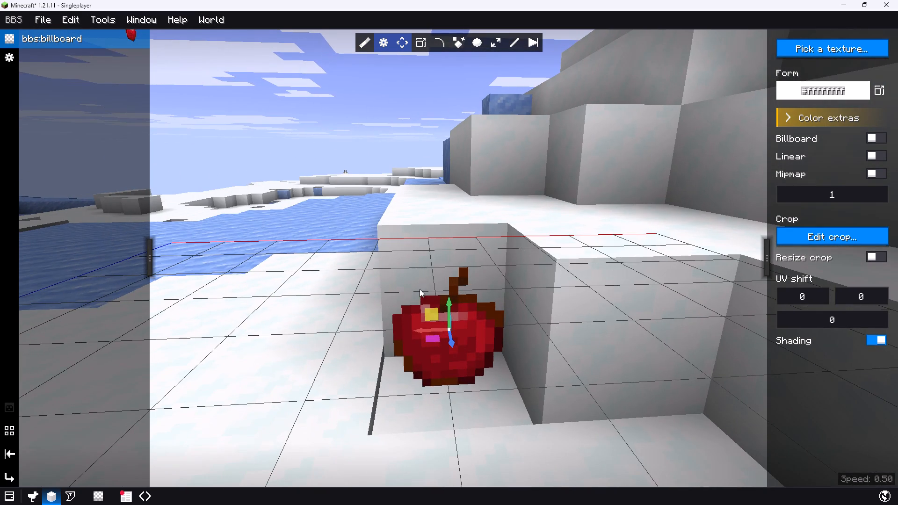
pyautogui.moveTo(420, 330); pyautogui.dragTo(367, 322)
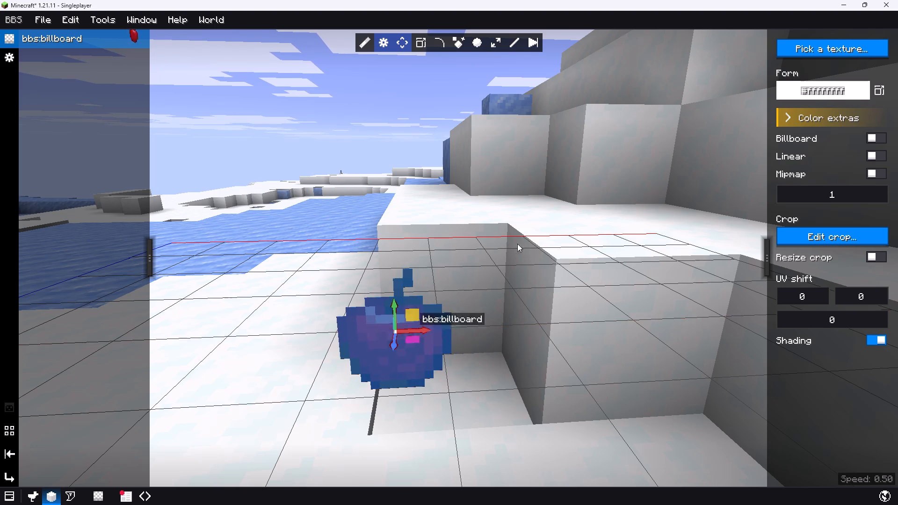
pyautogui.moveTo(534, 218); pyautogui.dragTo(600, 238)
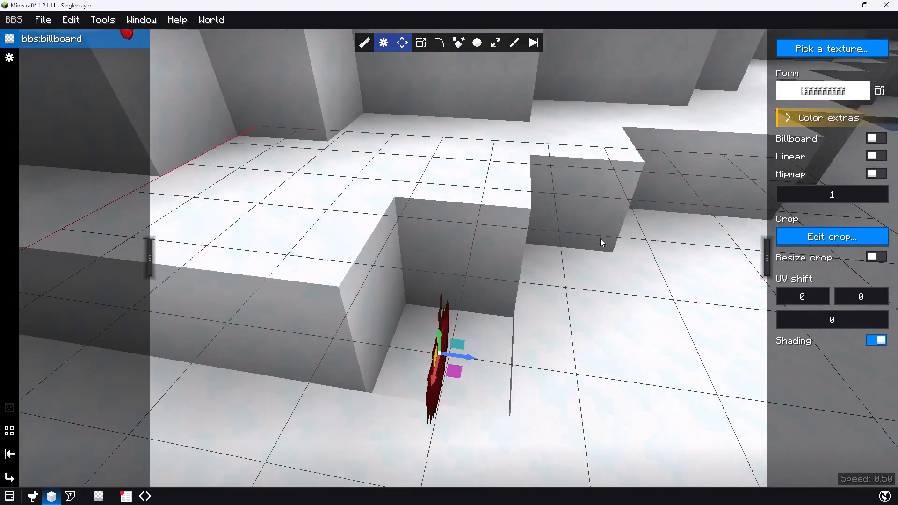
pyautogui.moveTo(600, 238); pyautogui.dragTo(600, 238)
pyautogui.moveTo(464, 358); pyautogui.dragTo(412, 362)
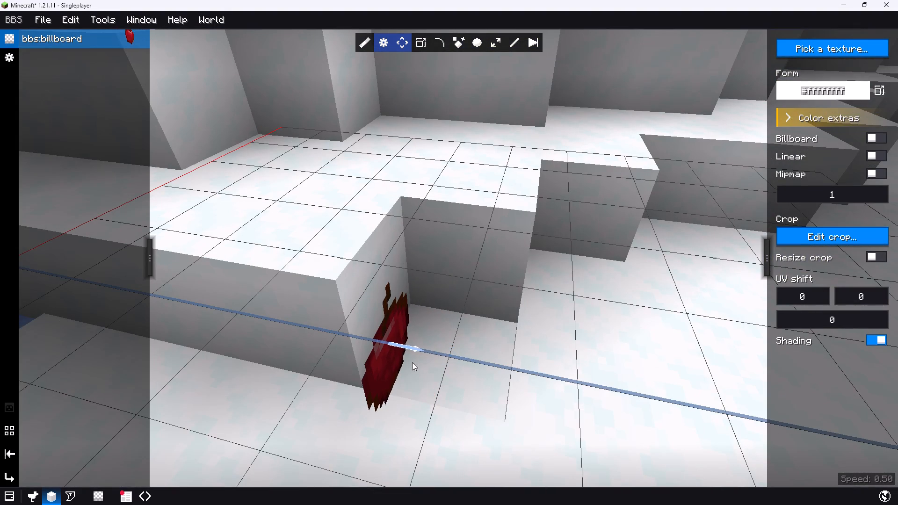
pyautogui.moveTo(412, 362); pyautogui.dragTo(411, 362)
pyautogui.press('r')
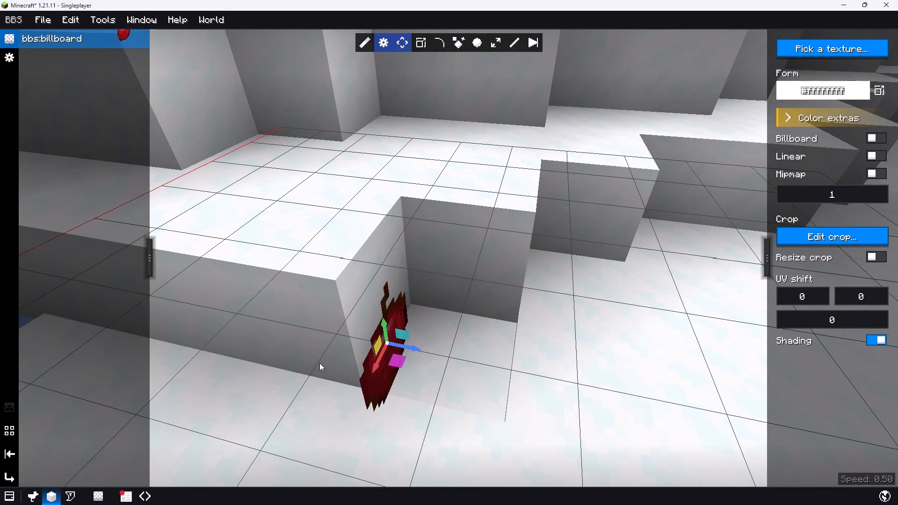
pyautogui.press('r')
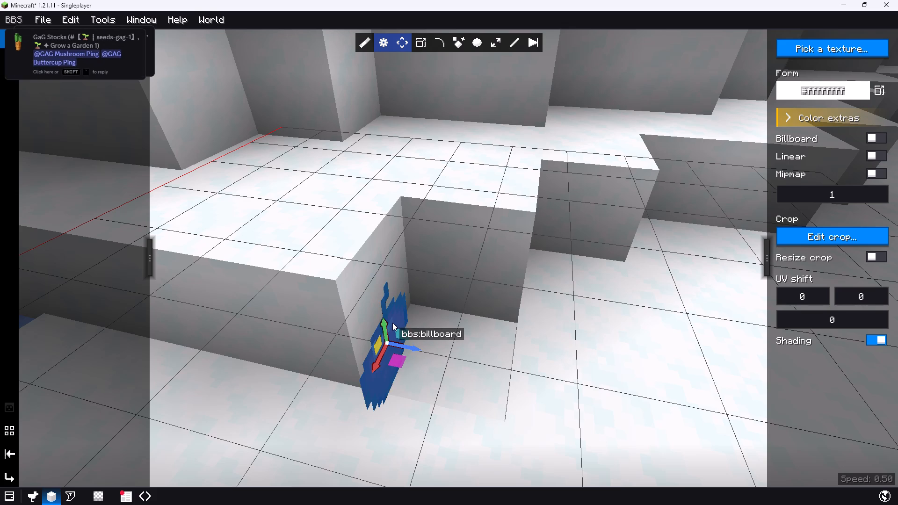
pyautogui.click(390, 322)
pyautogui.press('r')
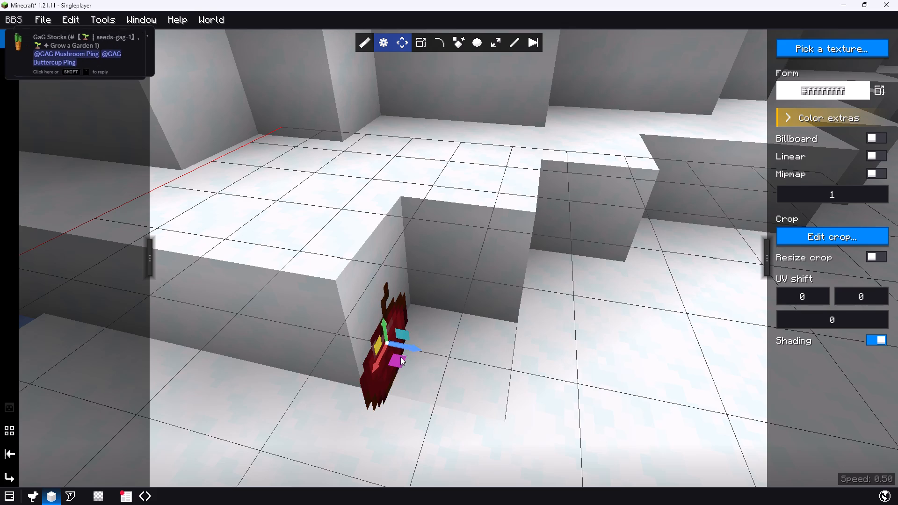
pyautogui.click(398, 363)
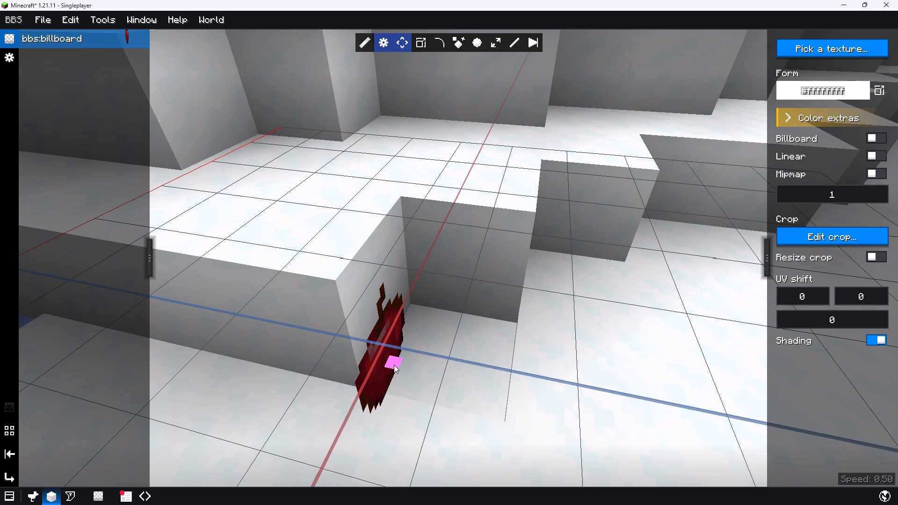
# Rotate the apple billboard about its green vertical axis and tilt it about its red axis with the Rotate gizmo.
pyautogui.write('gr')
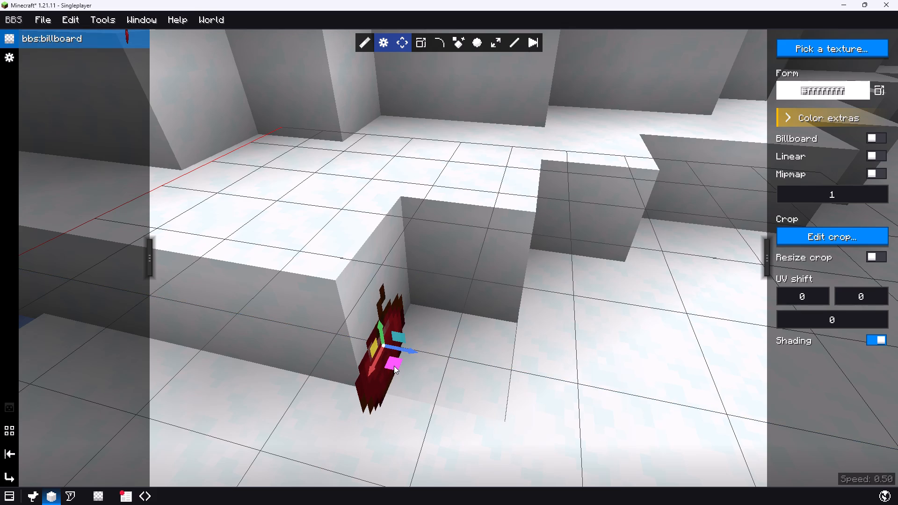
pyautogui.press('s')
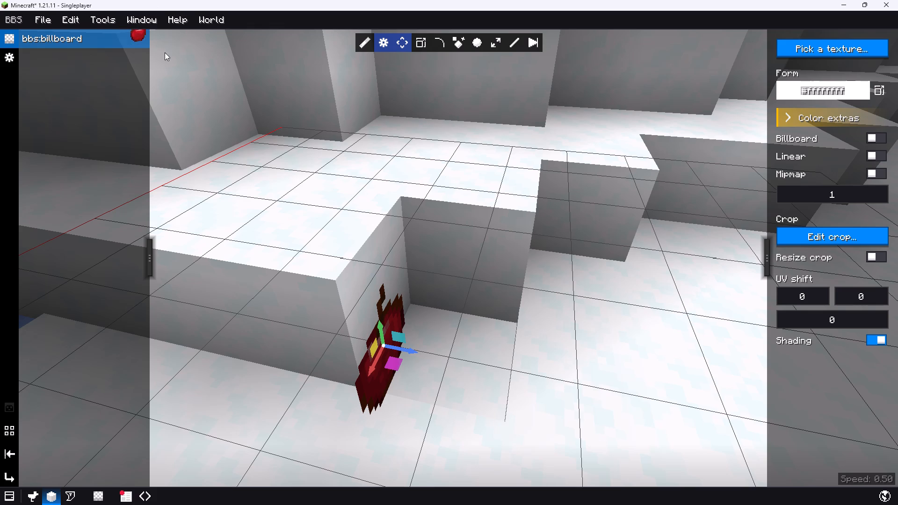
pyautogui.click(398, 43)
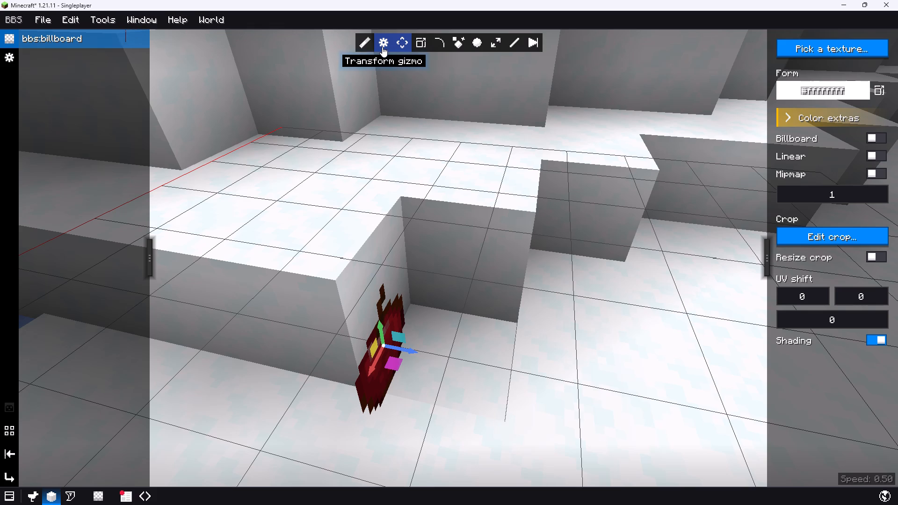
pyautogui.click(382, 47)
pyautogui.click(401, 47)
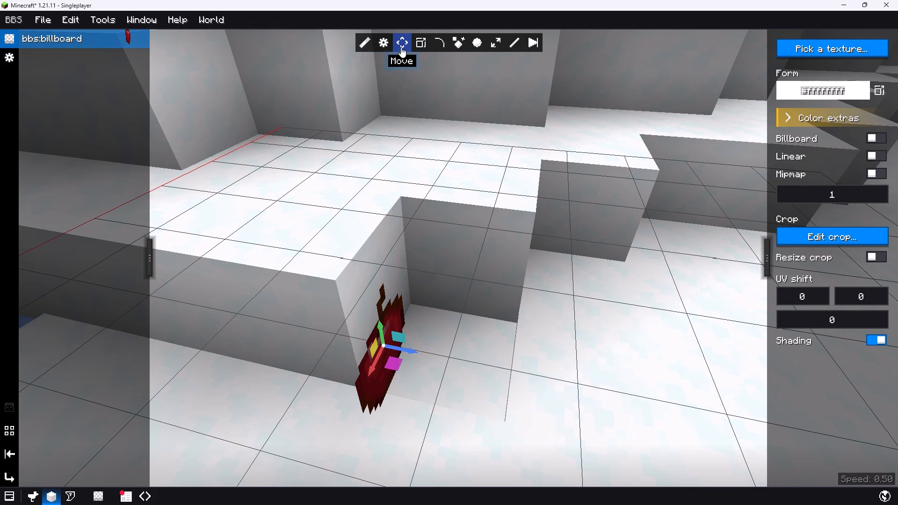
pyautogui.click(422, 38)
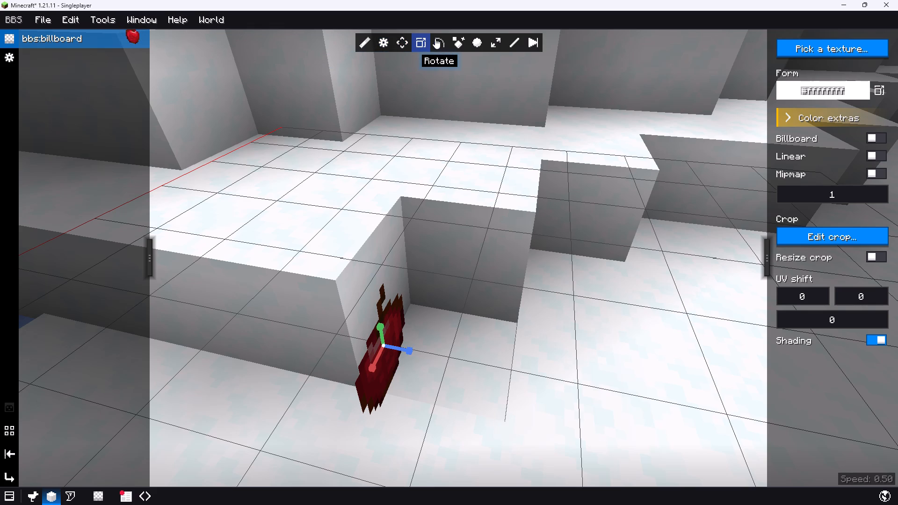
pyautogui.click(435, 38)
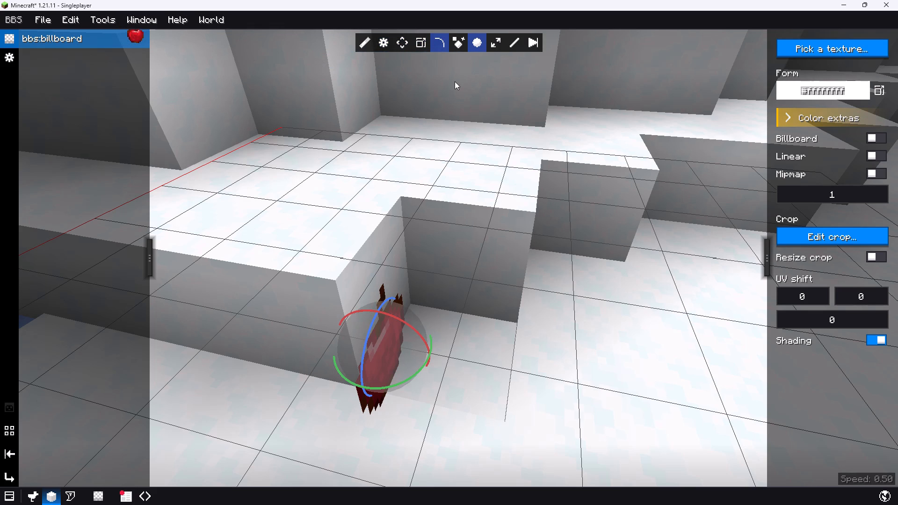
pyautogui.moveTo(423, 363); pyautogui.dragTo(403, 369)
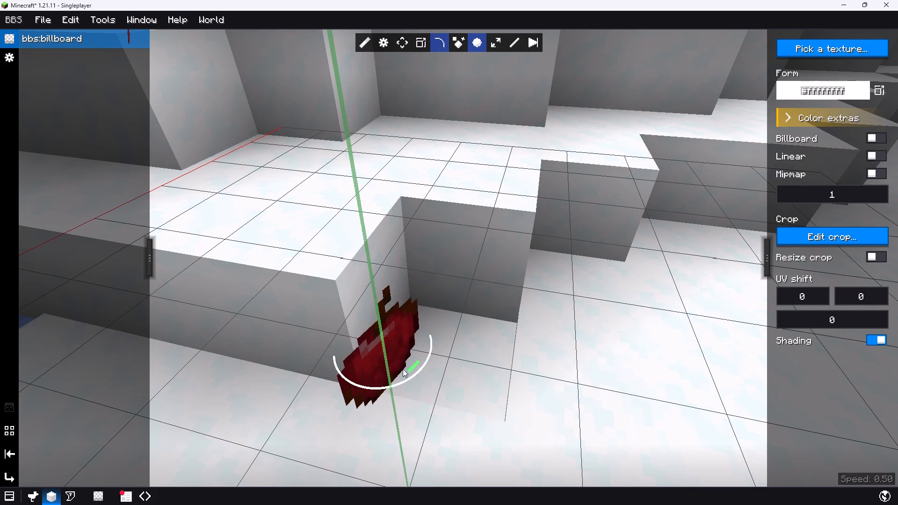
pyautogui.moveTo(403, 369); pyautogui.dragTo(401, 369)
pyautogui.moveTo(403, 320); pyautogui.dragTo(386, 302)
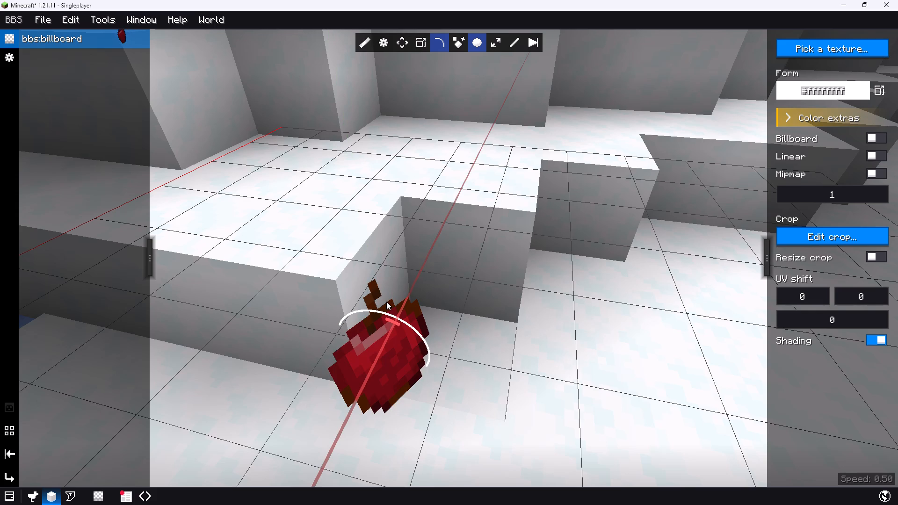
pyautogui.moveTo(386, 302); pyautogui.dragTo(385, 301)
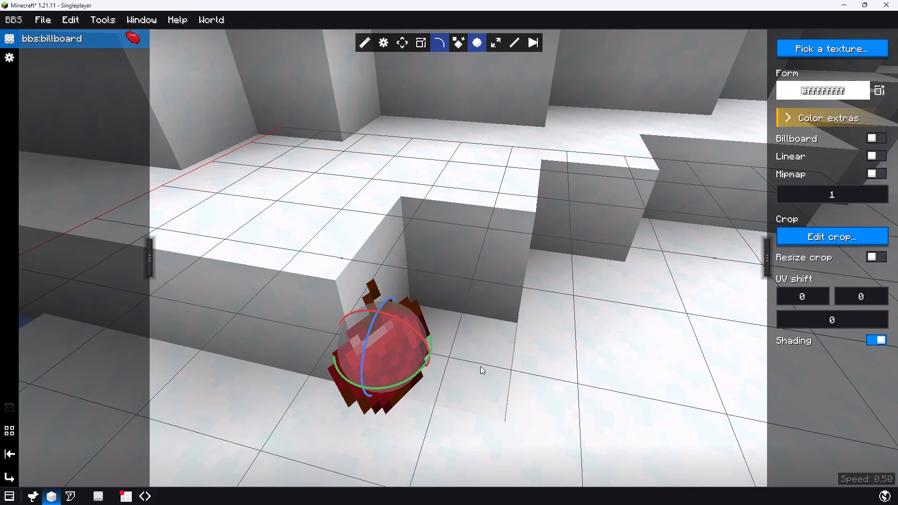
# Scale the apple billboard down slightly along its green and red axes.
pyautogui.click(420, 36)
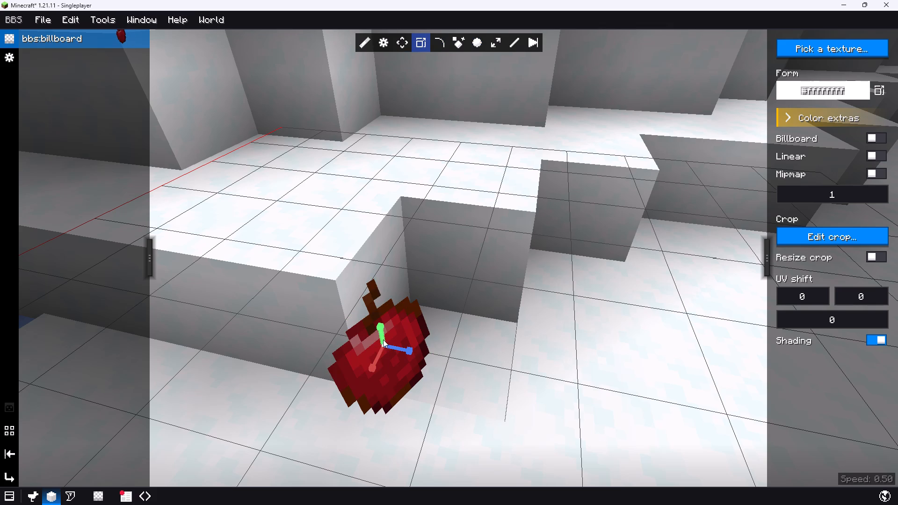
pyautogui.moveTo(380, 327); pyautogui.dragTo(377, 336)
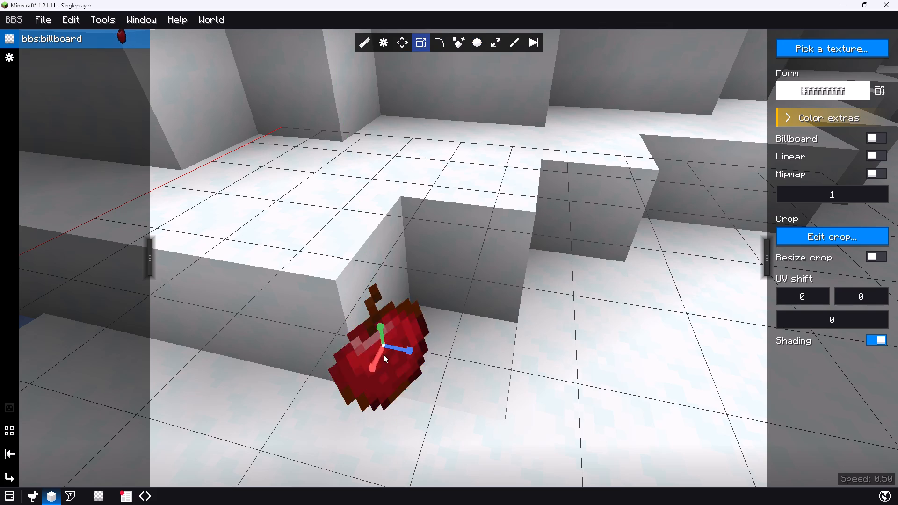
pyautogui.moveTo(374, 364); pyautogui.dragTo(378, 356)
pyautogui.click(382, 326)
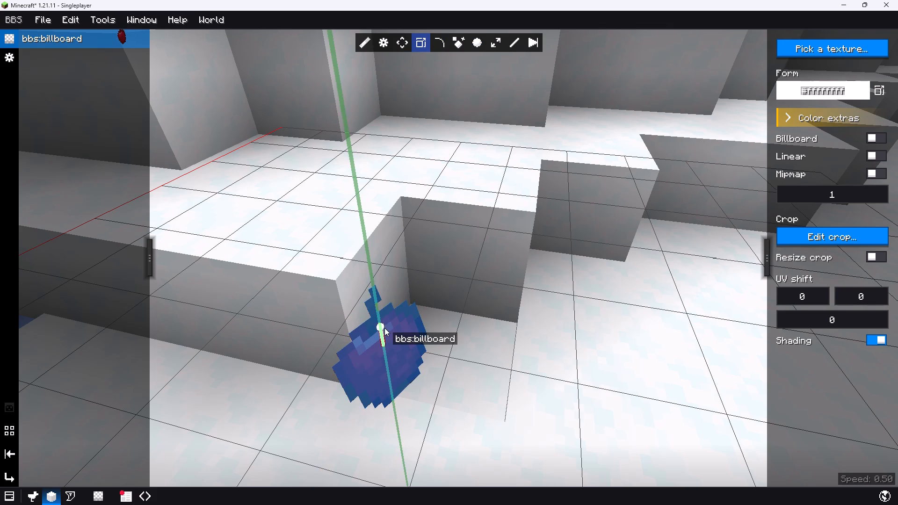
pyautogui.moveTo(376, 364); pyautogui.dragTo(381, 363)
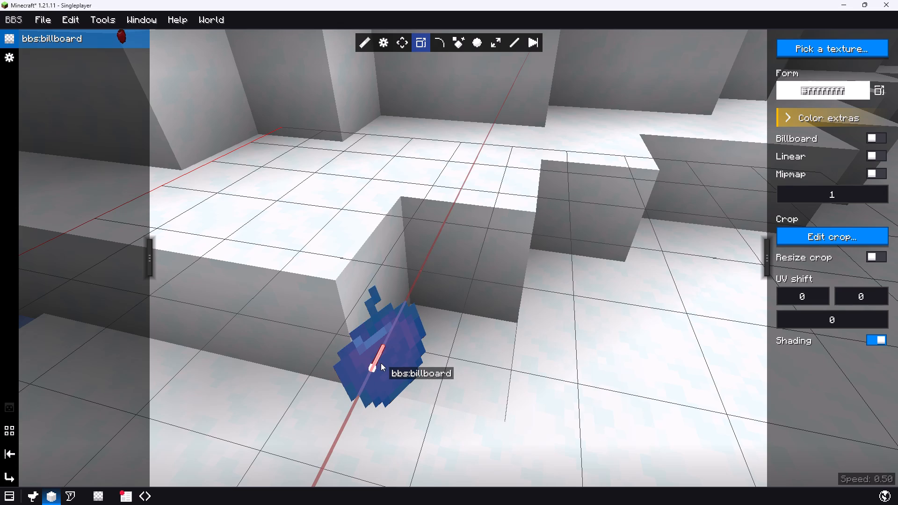
pyautogui.moveTo(381, 363); pyautogui.dragTo(381, 362)
# Fine-tune the apple billboard's rotation about its green and red axes, checking it against the snow bank.
pyautogui.moveTo(520, 340); pyautogui.dragTo(475, 329)
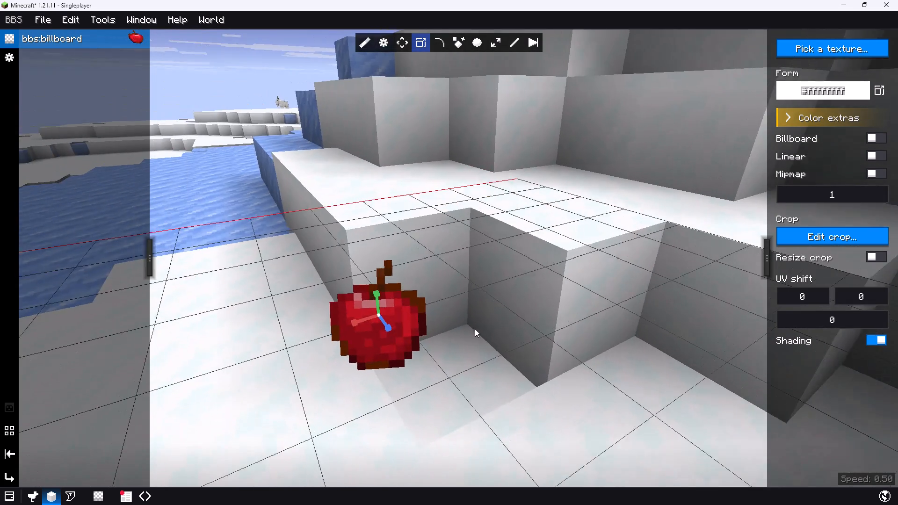
pyautogui.moveTo(475, 329); pyautogui.dragTo(483, 313)
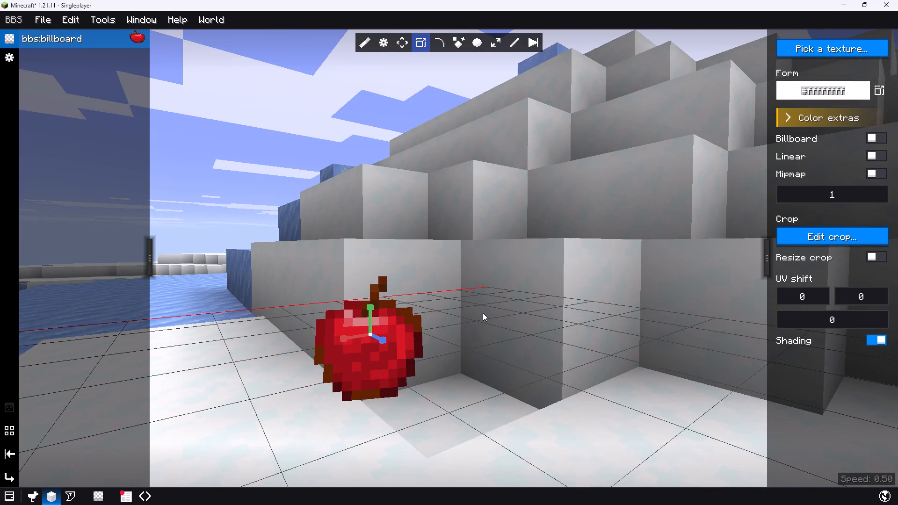
pyautogui.moveTo(483, 313); pyautogui.dragTo(477, 316)
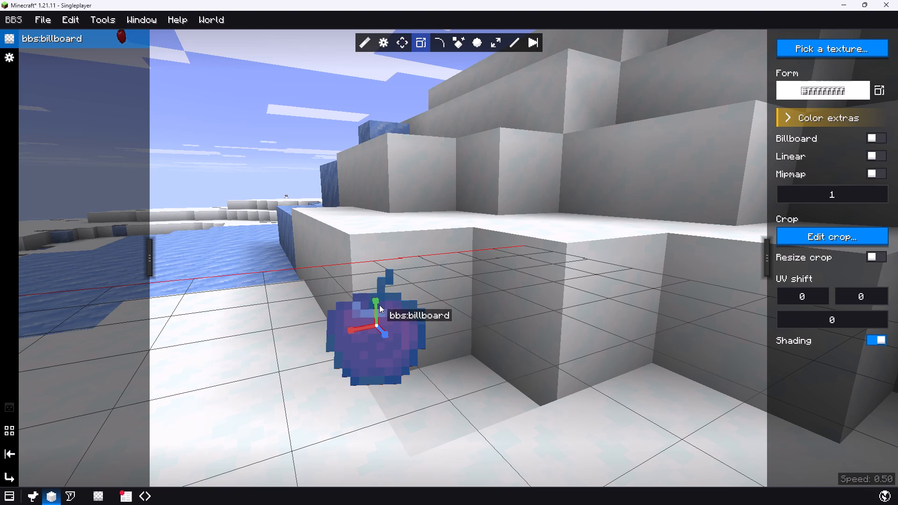
pyautogui.press('r')
pyautogui.click(438, 37)
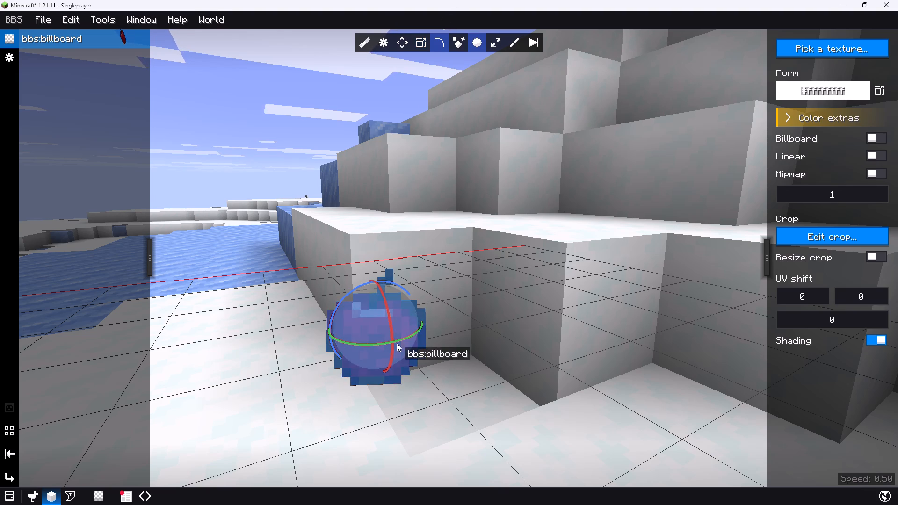
pyautogui.moveTo(552, 361); pyautogui.dragTo(529, 359)
pyautogui.press('w')
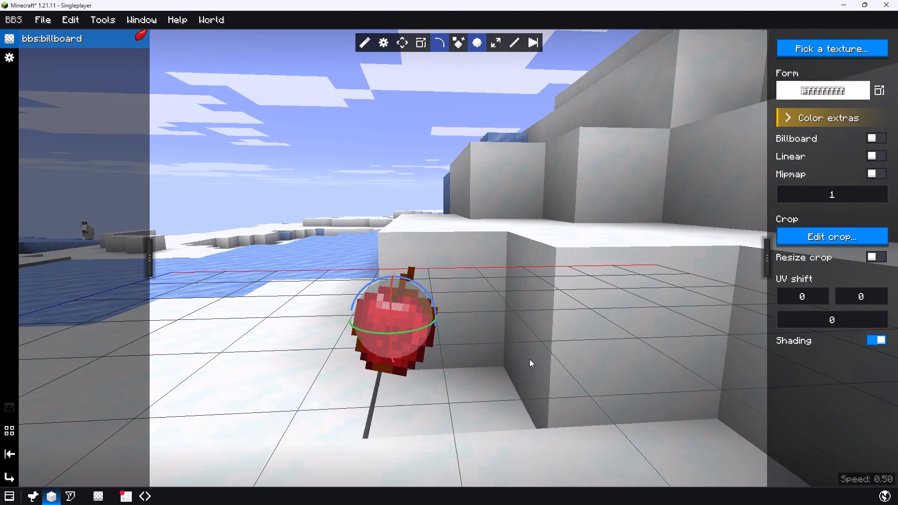
pyautogui.moveTo(529, 359); pyautogui.dragTo(536, 353)
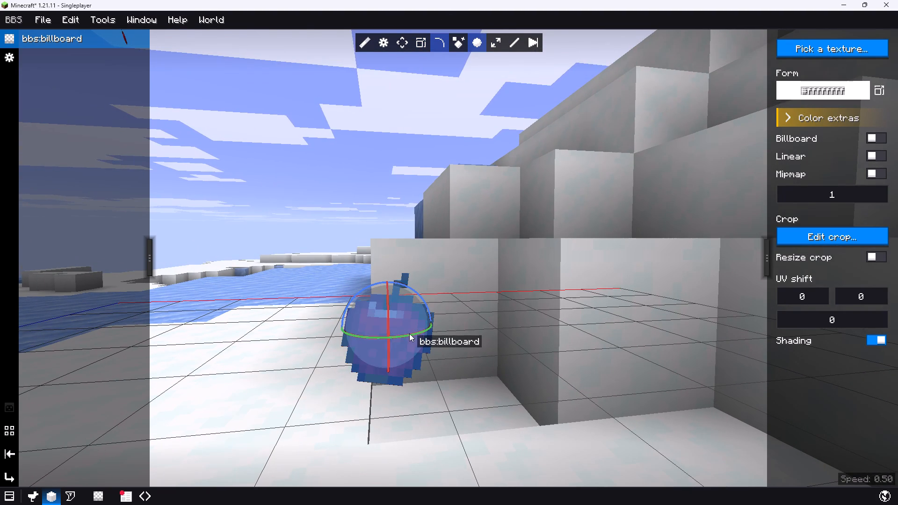
pyautogui.click(411, 335)
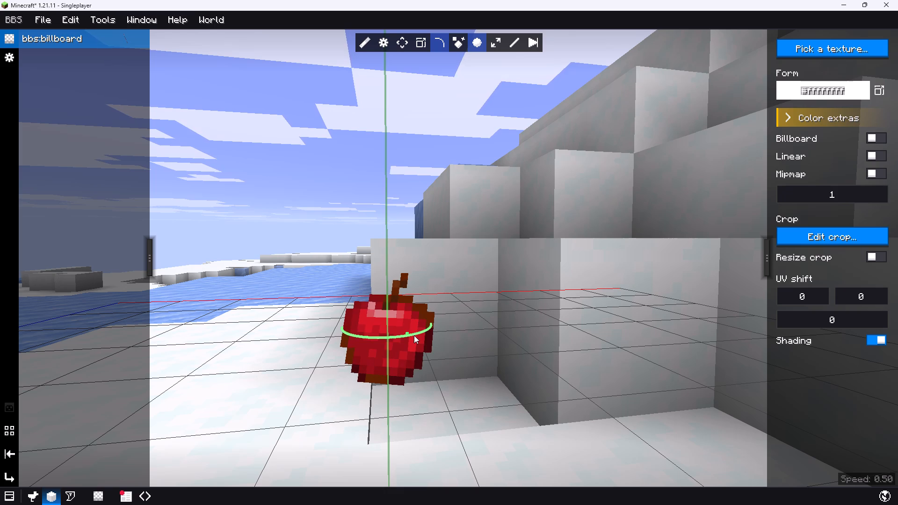
pyautogui.moveTo(388, 321); pyautogui.dragTo(391, 301)
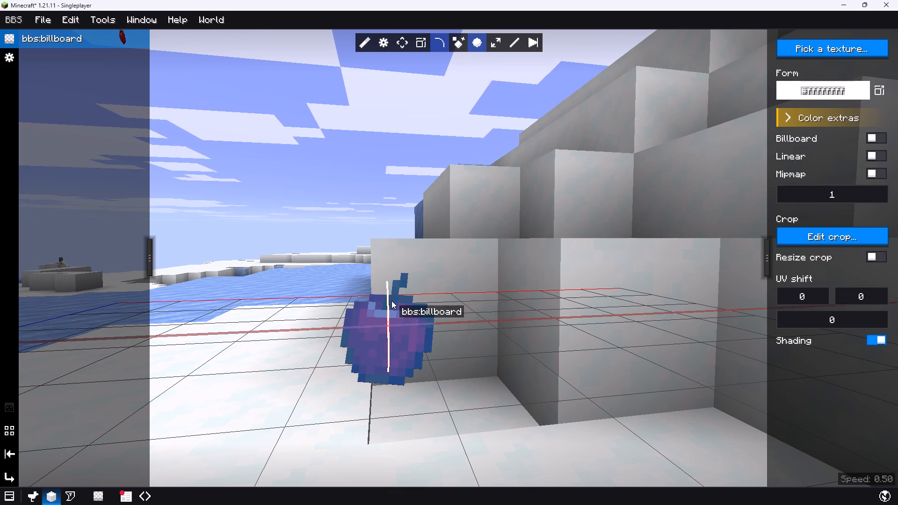
pyautogui.moveTo(391, 301); pyautogui.dragTo(392, 296)
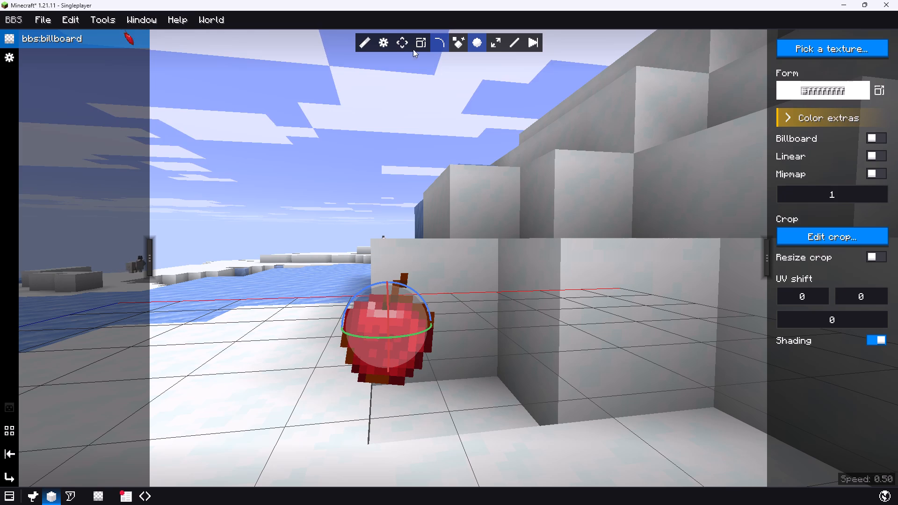
# Move the apple billboard along its blue axis with the Move gizmo, positioning it near the snow bank's front corner.
pyautogui.click(387, 40)
pyautogui.click(401, 41)
pyautogui.click(384, 47)
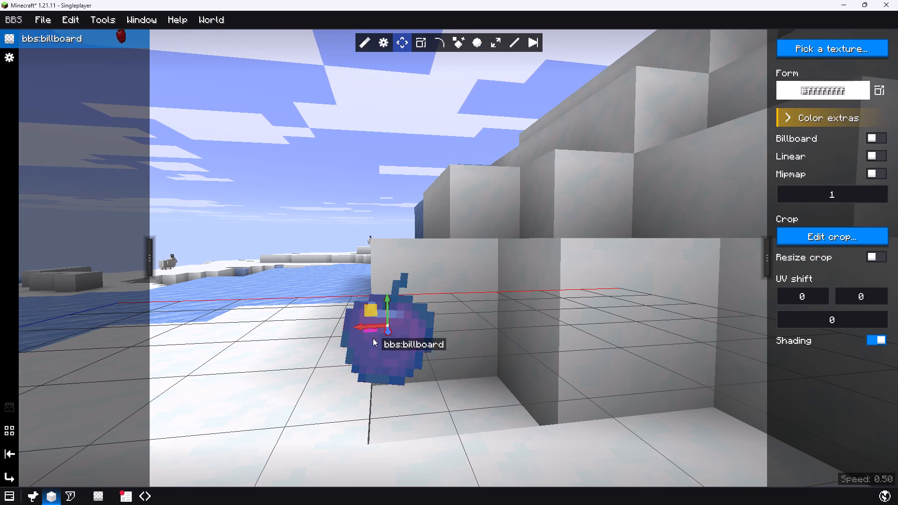
pyautogui.moveTo(388, 332); pyautogui.dragTo(387, 312)
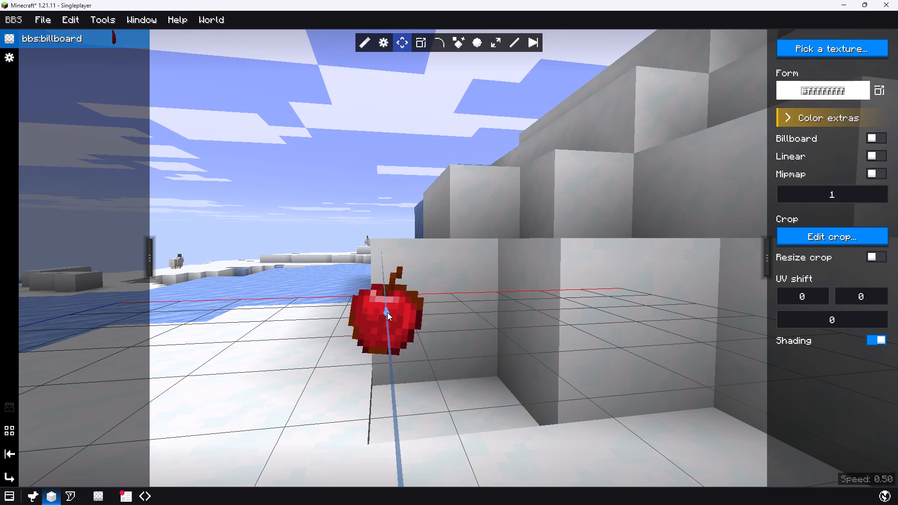
pyautogui.moveTo(387, 312); pyautogui.dragTo(407, 269)
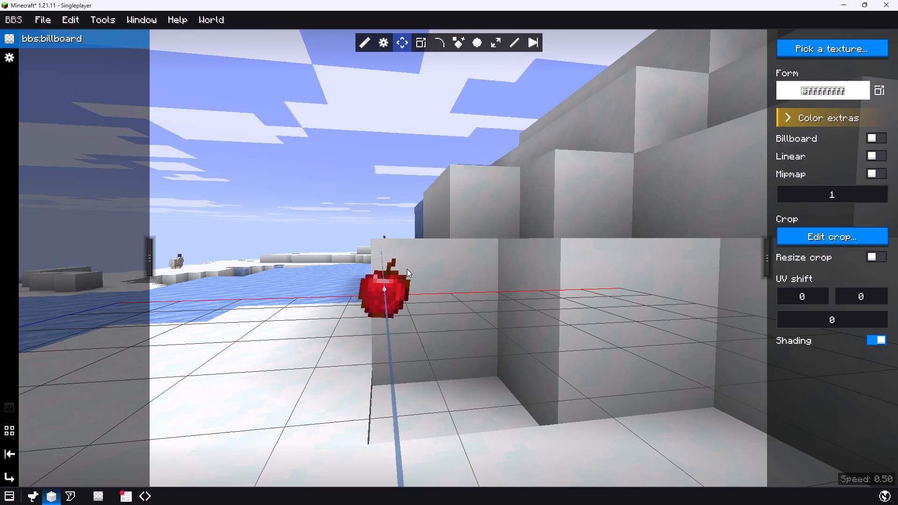
pyautogui.moveTo(407, 269); pyautogui.dragTo(394, 288)
pyautogui.moveTo(437, 250); pyautogui.dragTo(478, 256)
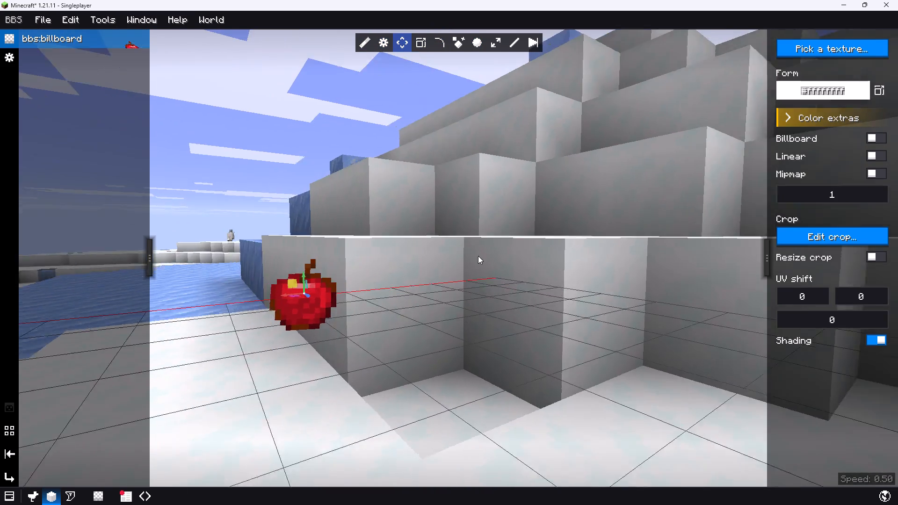
pyautogui.moveTo(478, 256); pyautogui.dragTo(457, 264)
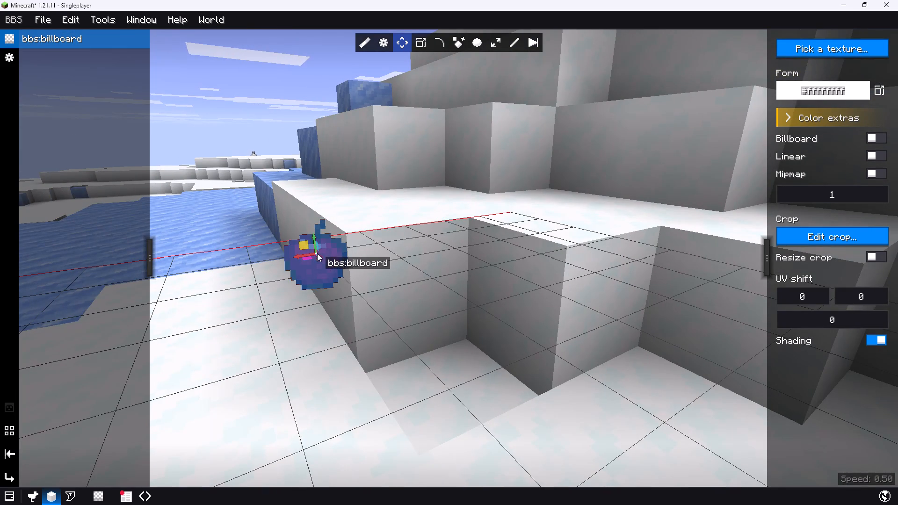
pyautogui.moveTo(320, 256); pyautogui.dragTo(341, 294)
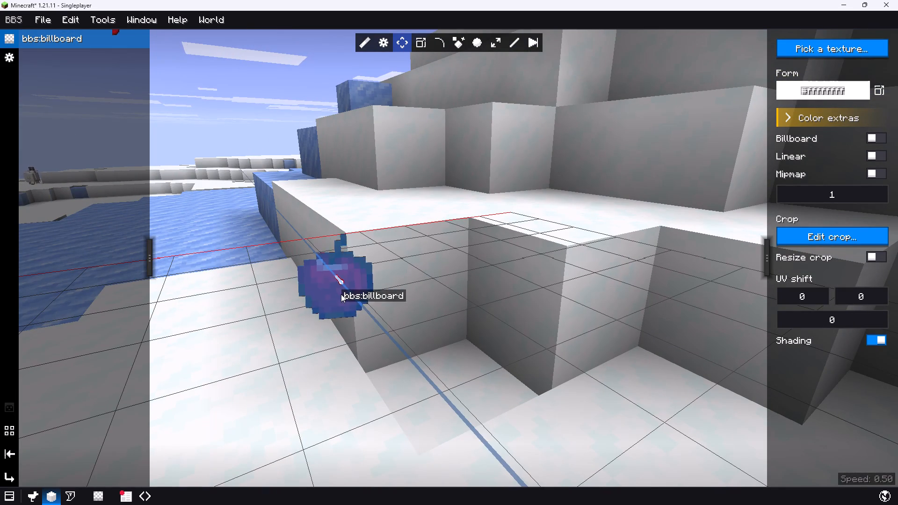
pyautogui.moveTo(341, 294); pyautogui.dragTo(351, 307)
pyautogui.moveTo(437, 246); pyautogui.dragTo(483, 258)
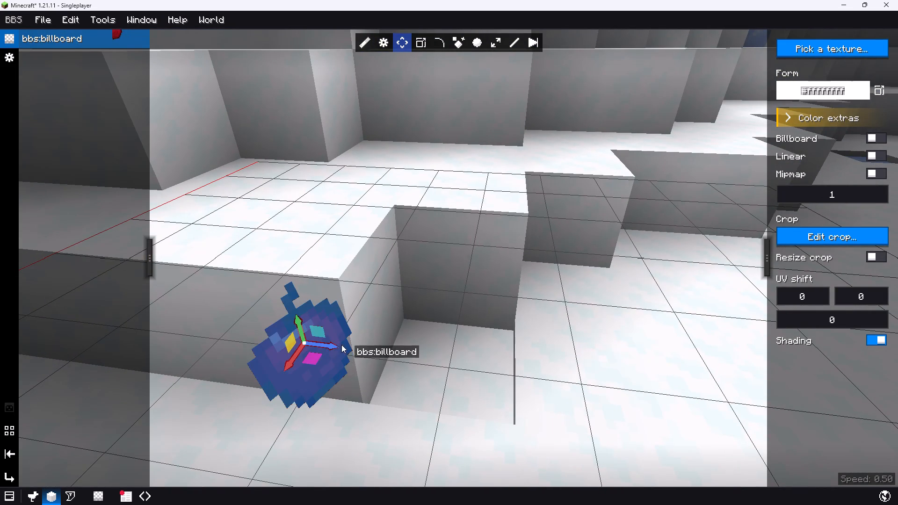
pyautogui.moveTo(336, 346); pyautogui.dragTo(408, 348)
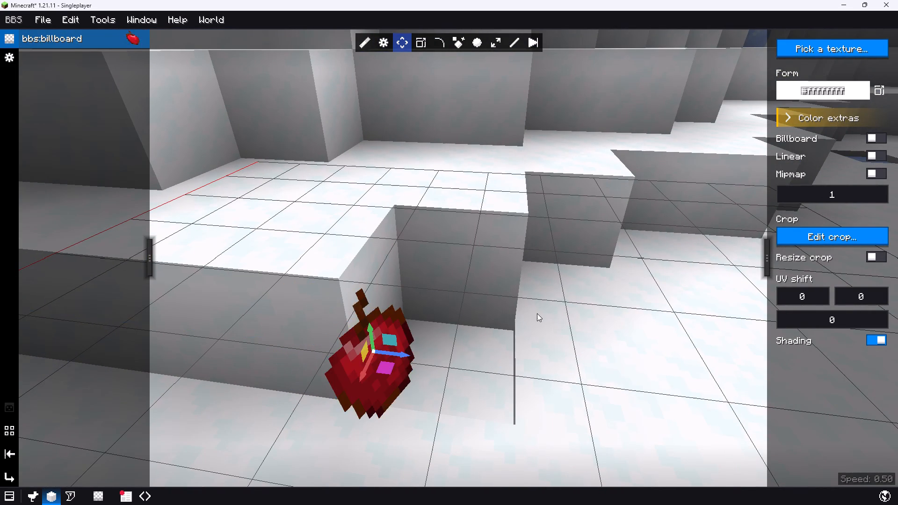
pyautogui.moveTo(537, 313); pyautogui.dragTo(569, 296)
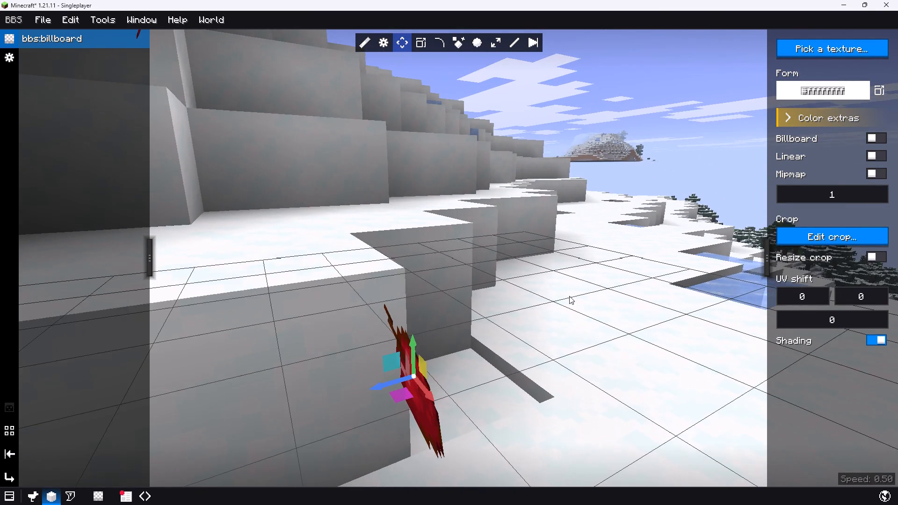
pyautogui.moveTo(569, 296); pyautogui.dragTo(523, 294)
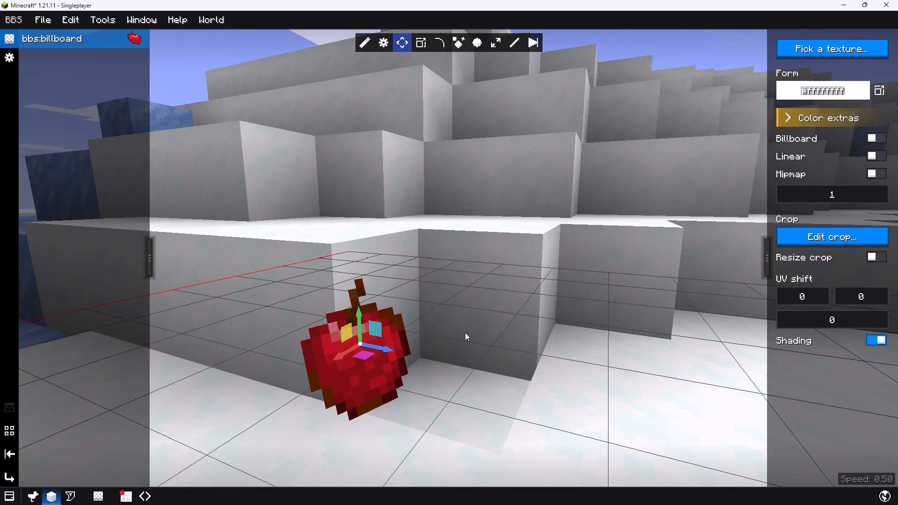
# Return to the world and examine the apple's placement at the snow bank corner up close.
pyautogui.press('Escape')
pyautogui.press('Escape')
pyautogui.press('Escape')
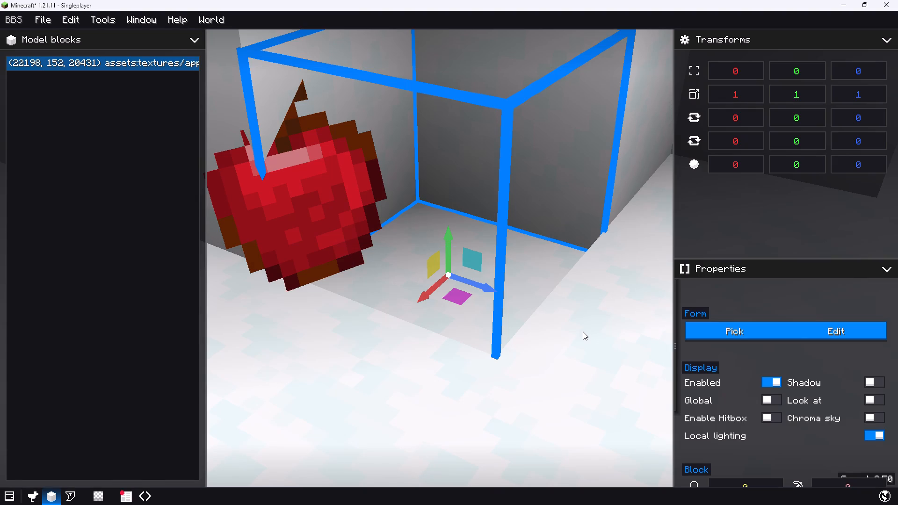
pyautogui.press('Escape')
pyautogui.press('Escape')
pyautogui.press('w')
pyautogui.press('w')
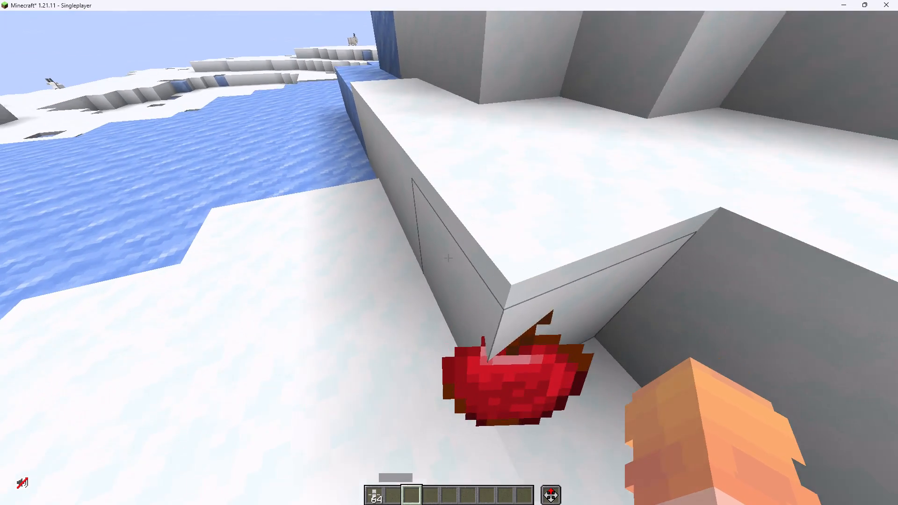
pyautogui.write('ds')
# Reopen the Model block's form and nudge the apple billboard slightly within the horizontal red-blue plane toward the snow bank recess.
pyautogui.rightClick(449, 258)
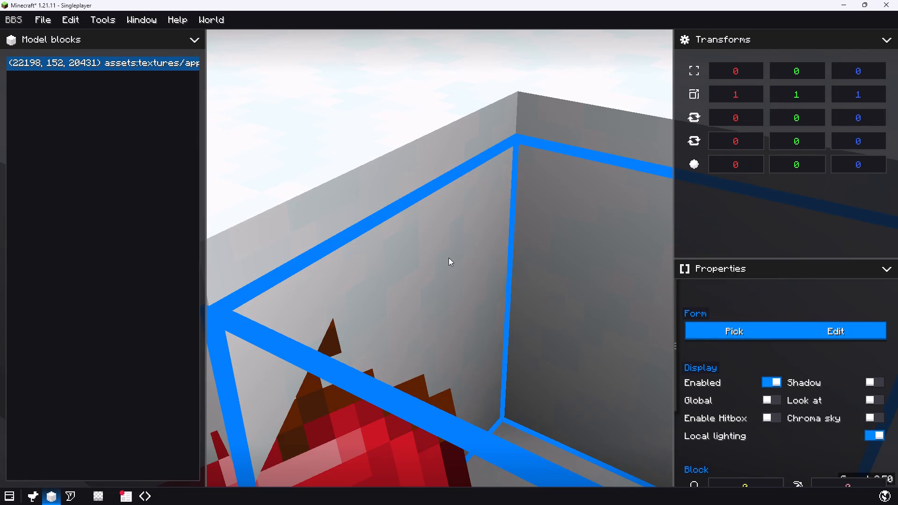
pyautogui.press('Escape')
pyautogui.press('s')
pyautogui.press('d')
pyautogui.rightClick(449, 258)
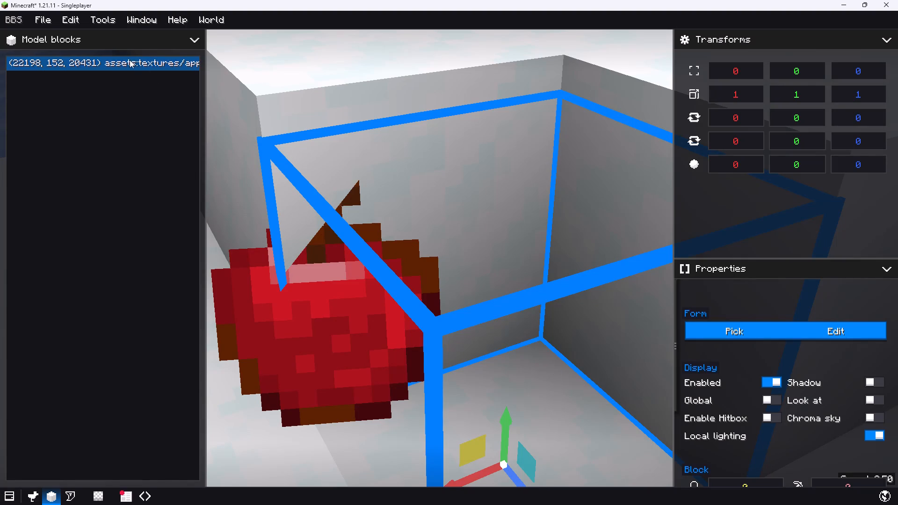
pyautogui.click(844, 333)
pyautogui.moveTo(490, 231); pyautogui.dragTo(532, 258)
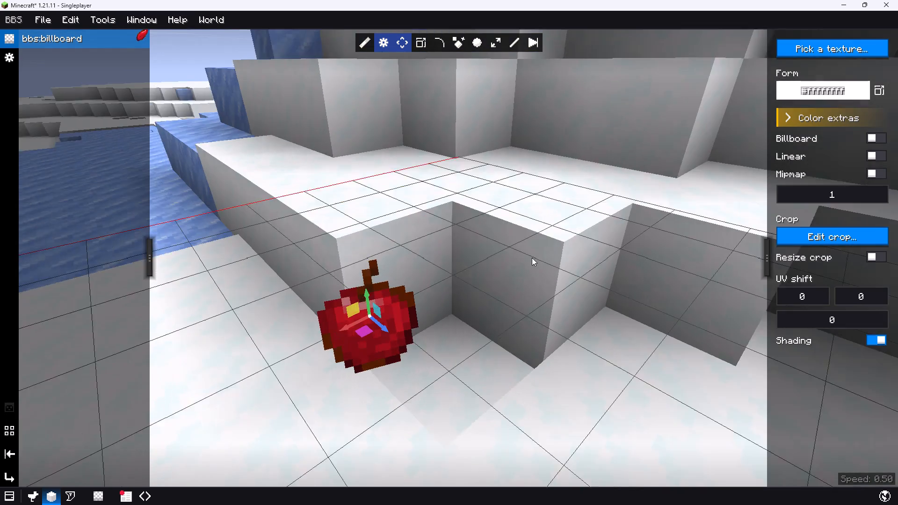
pyautogui.moveTo(532, 258); pyautogui.dragTo(533, 249)
pyautogui.moveTo(365, 339); pyautogui.dragTo(367, 340)
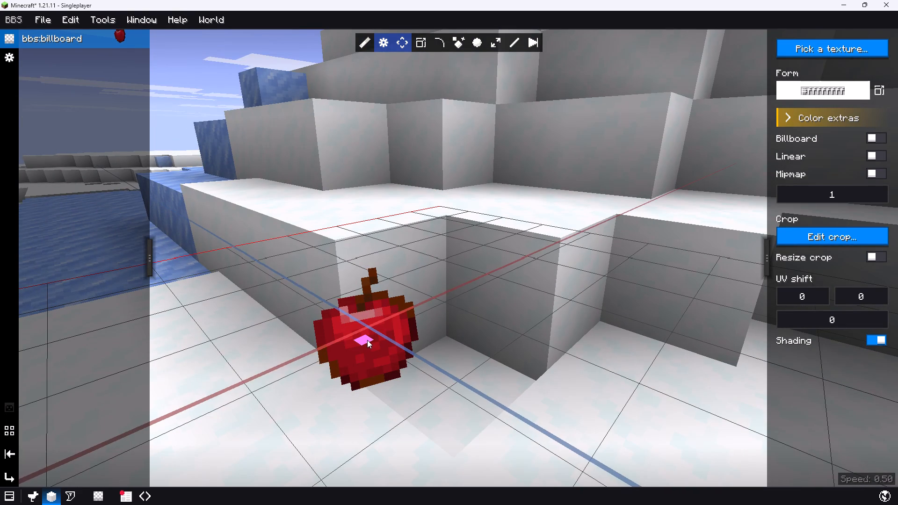
pyautogui.moveTo(367, 340); pyautogui.dragTo(373, 343)
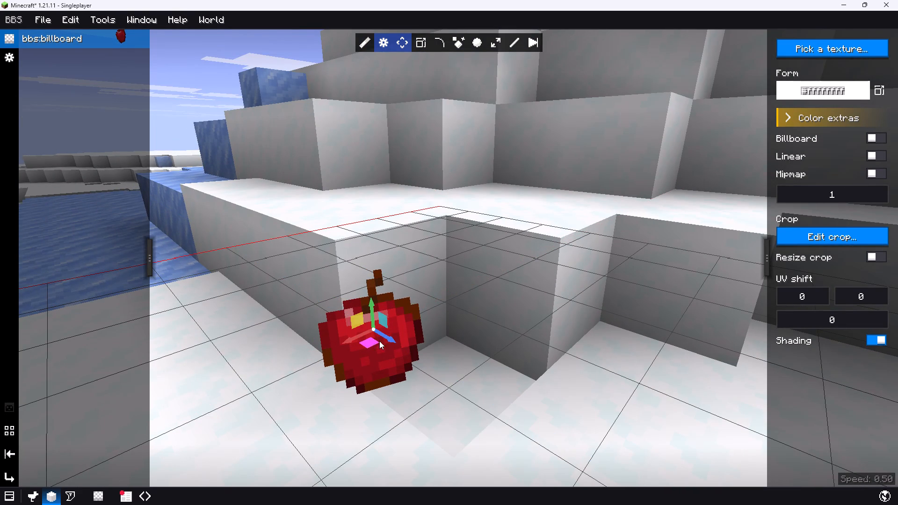
pyautogui.press('Escape')
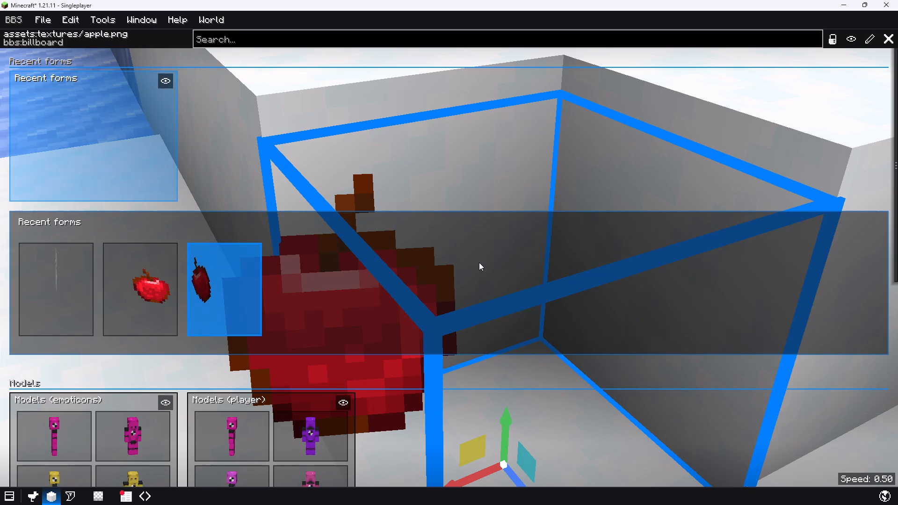
pyautogui.press('Escape')
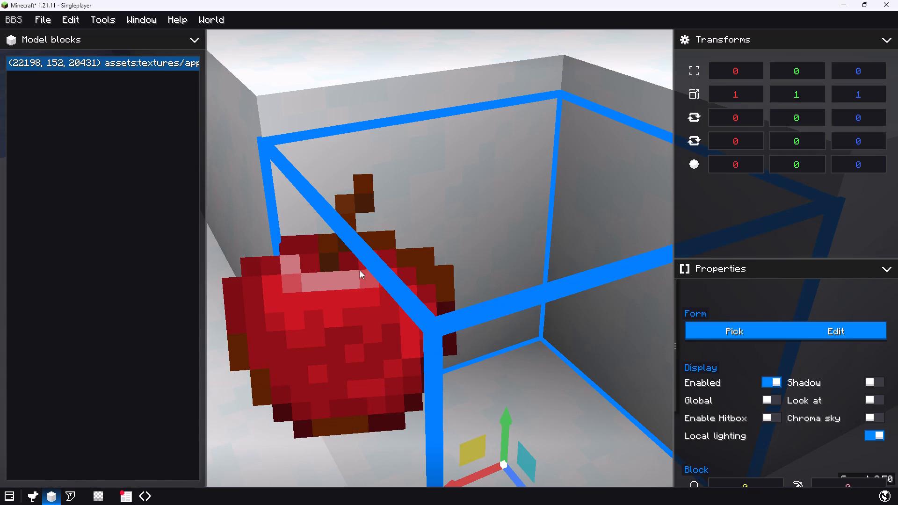
pyautogui.press('Escape')
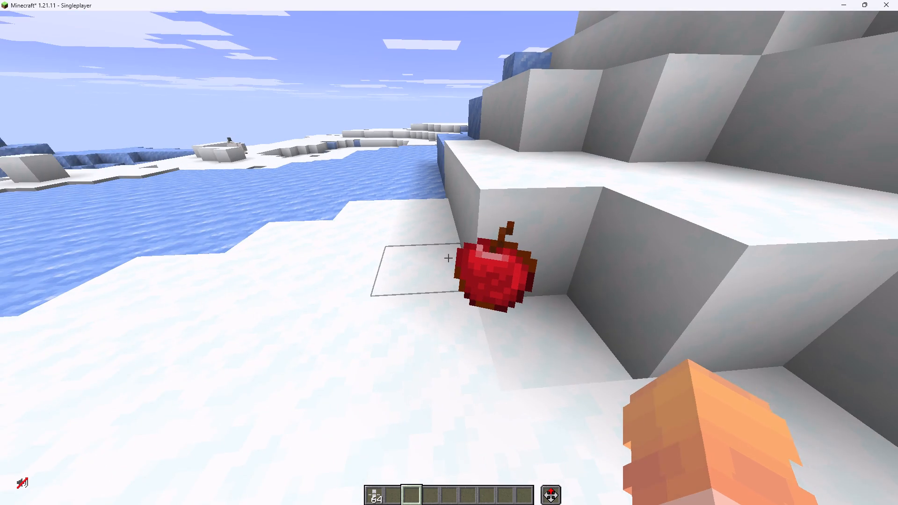
# Walk around the apple in the world and examine its placement against the snow bank and lake from farther back.
pyautogui.press('w')
pyautogui.write('WD')
pyautogui.hotkey('shift', 's')
pyautogui.hotkey('shift', 's')
pyautogui.hotkey('shift', 's')
pyautogui.hotkey('shift', 's')
pyautogui.hotkey('shift', 's')
pyautogui.hotkey('shift', 's')
pyautogui.hotkey('shift', 's')
pyautogui.hotkey('shift', 's')
pyautogui.hotkey('shift', 's')
pyautogui.hotkey('shift', 's')
pyautogui.hotkey('shift', 's')
pyautogui.hotkey('shift', 's')
pyautogui.hotkey('shift', 's')
pyautogui.hotkey('shift', 's')
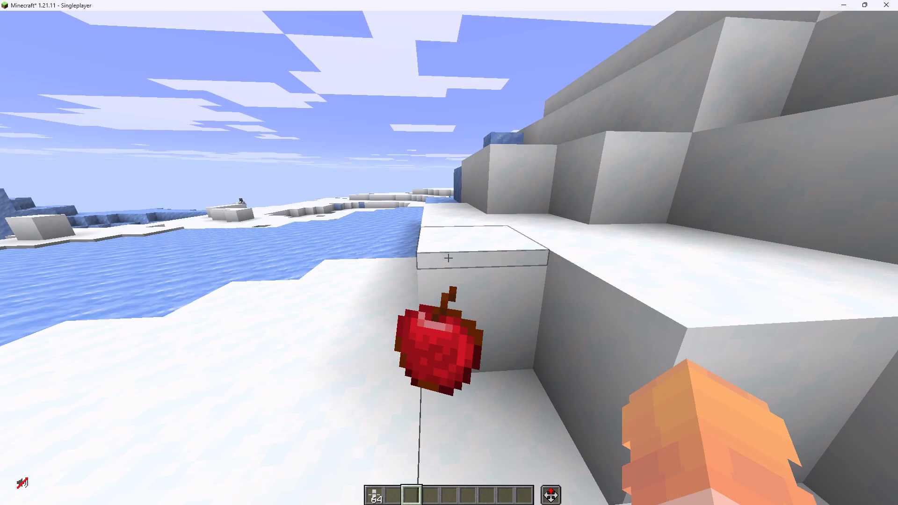
pyautogui.press('s')
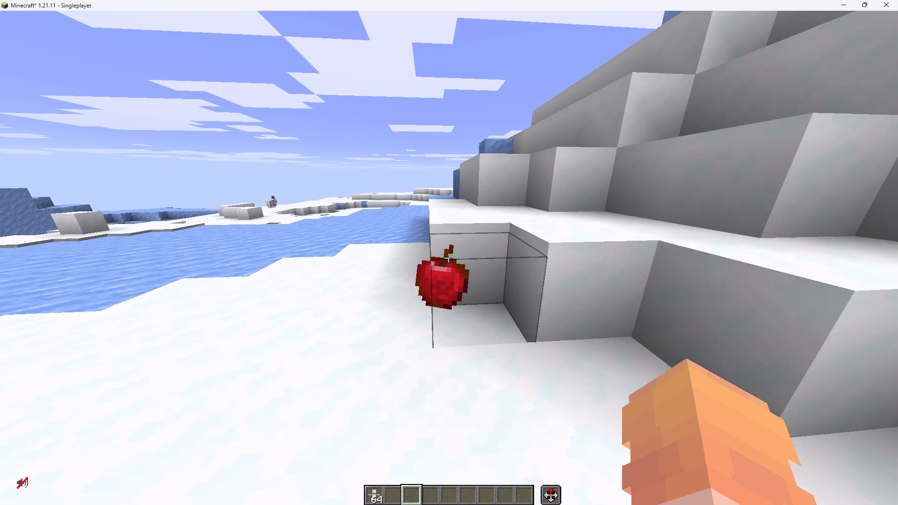
# Reopen the BBS dashboard and go to its Home page with the recent films.
pyautogui.press('0')
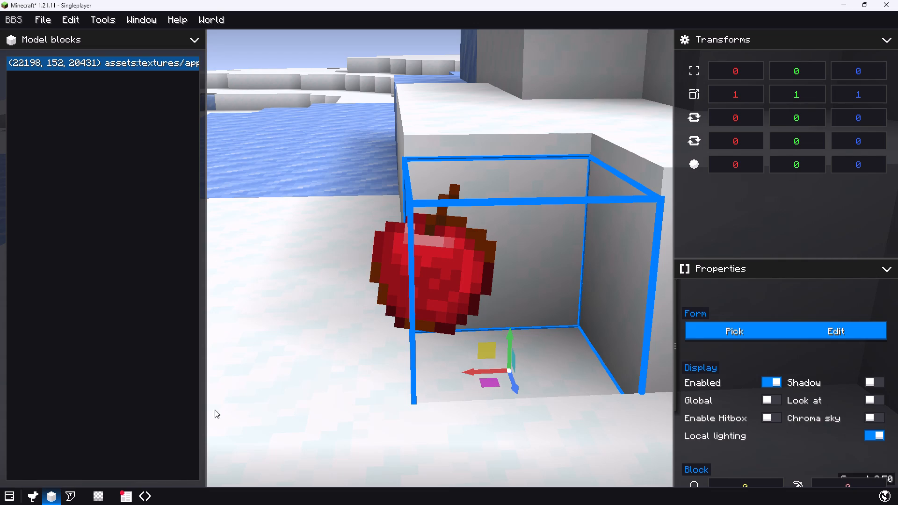
pyautogui.click(32, 22)
pyautogui.click(59, 14)
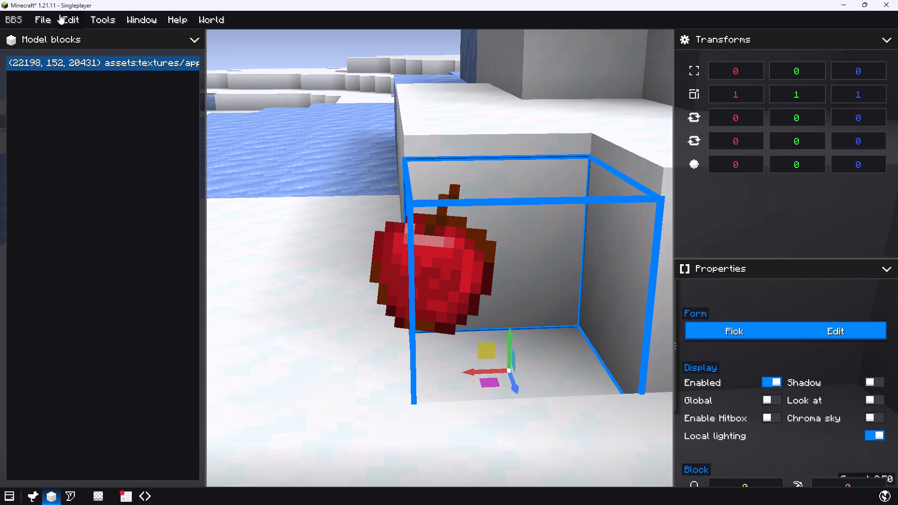
pyautogui.click(65, 17)
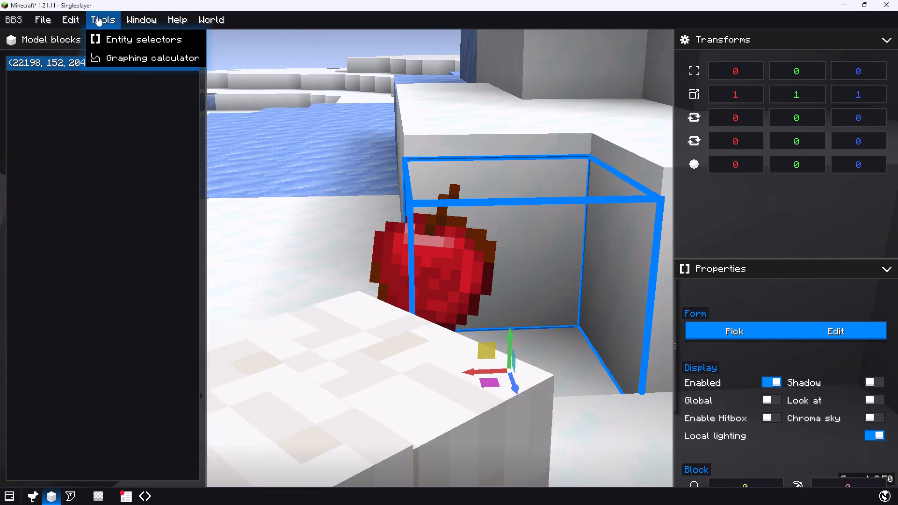
pyautogui.click(69, 497)
pyautogui.click(38, 494)
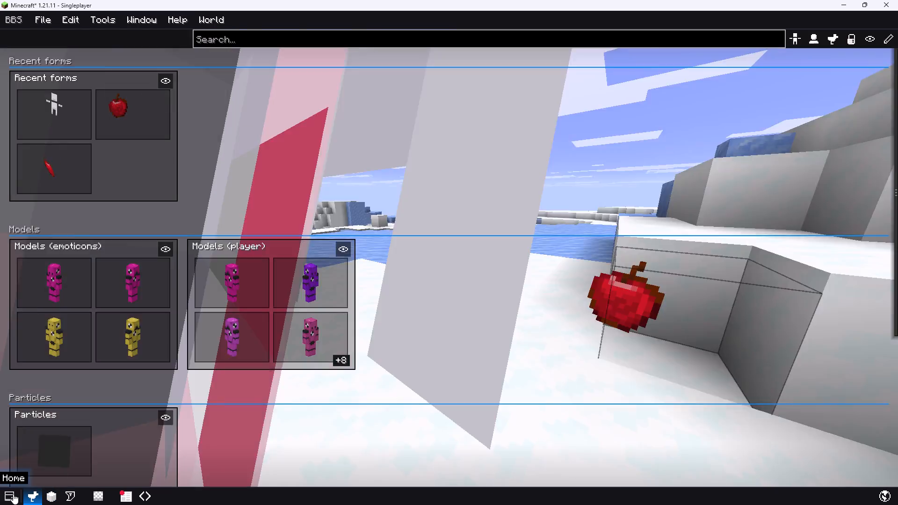
pyautogui.click(11, 494)
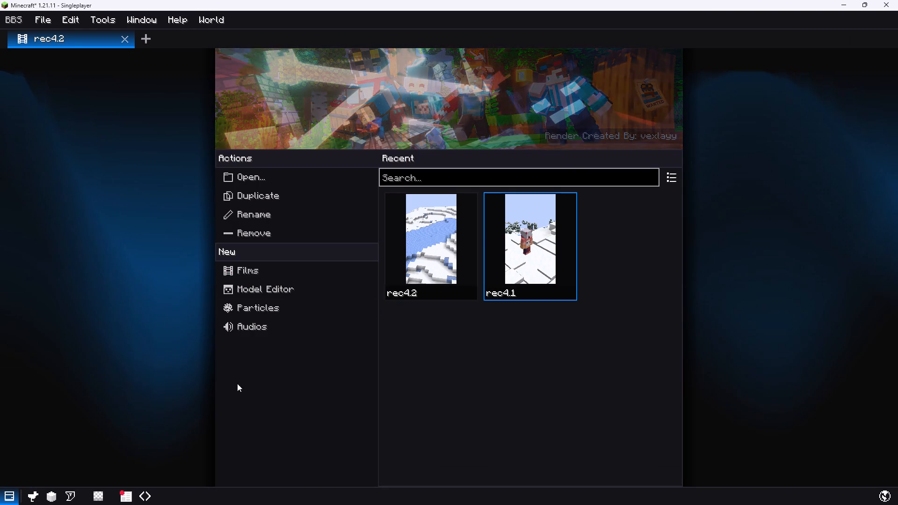
# Open the recent film rec4.1, check the world, and close that film to return to rec4.2.
pyautogui.doubleClick(536, 246)
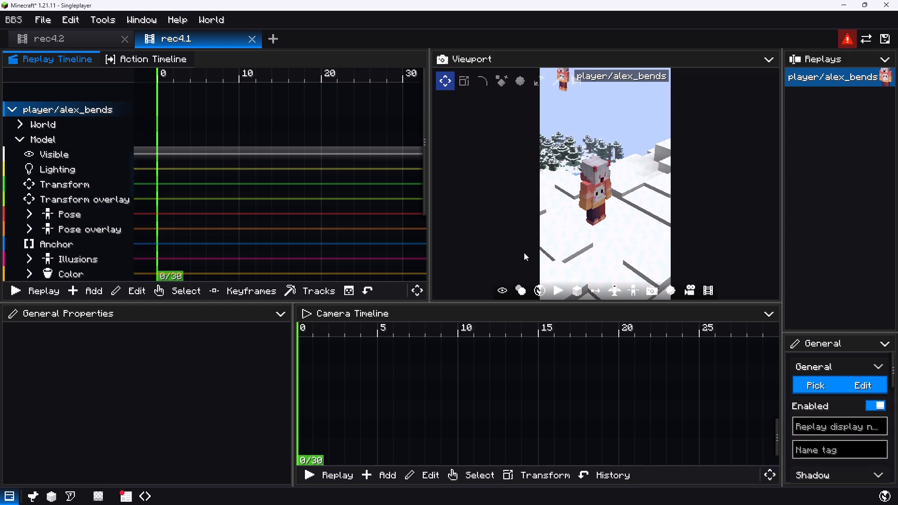
pyautogui.press('Escape')
pyautogui.scroll(4, 449, 258)
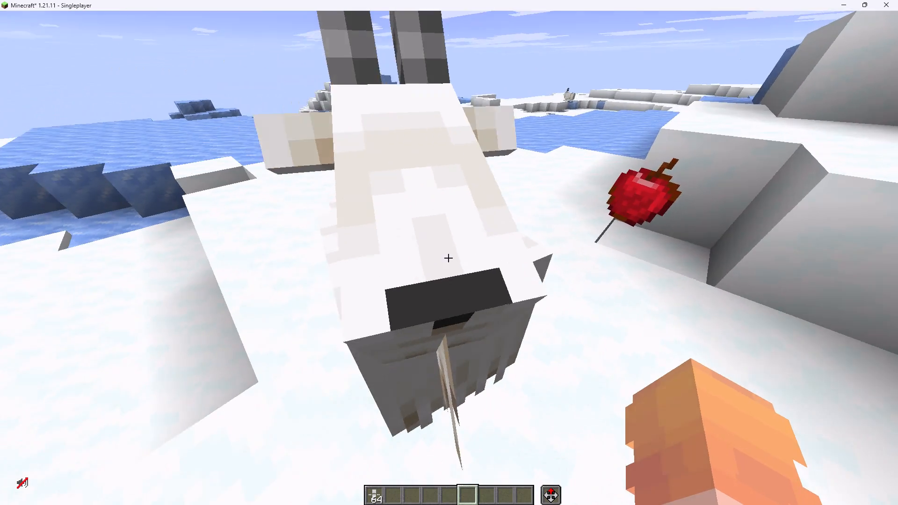
pyautogui.press('0')
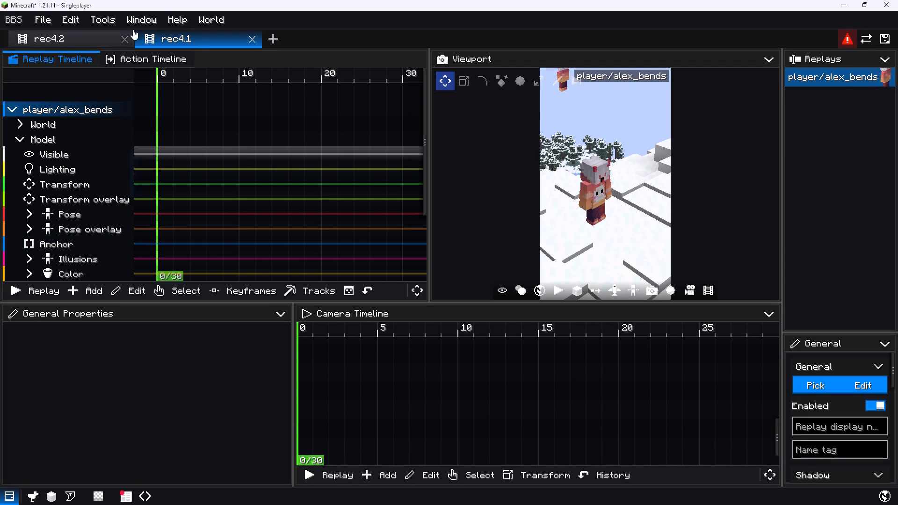
pyautogui.click(253, 40)
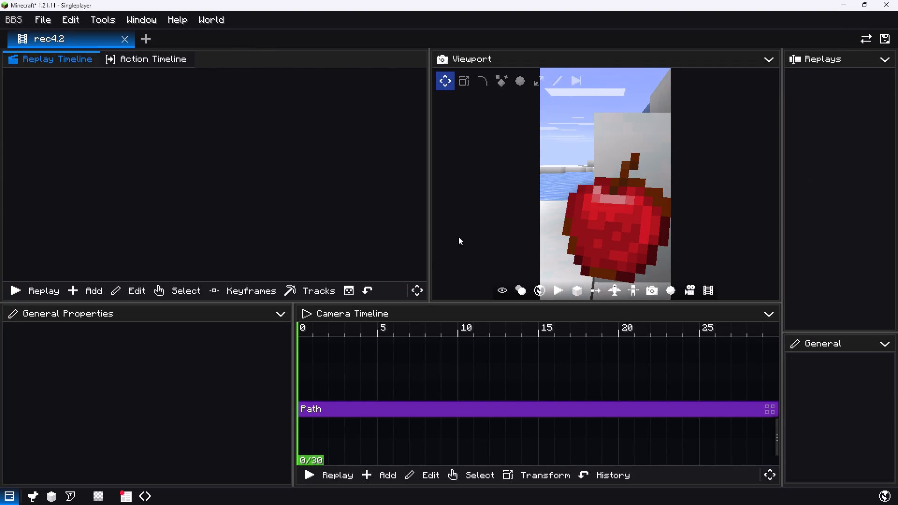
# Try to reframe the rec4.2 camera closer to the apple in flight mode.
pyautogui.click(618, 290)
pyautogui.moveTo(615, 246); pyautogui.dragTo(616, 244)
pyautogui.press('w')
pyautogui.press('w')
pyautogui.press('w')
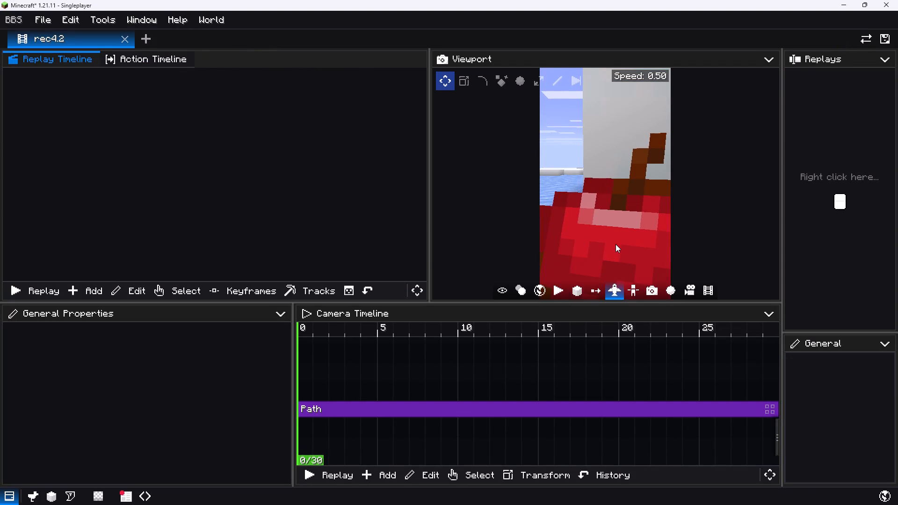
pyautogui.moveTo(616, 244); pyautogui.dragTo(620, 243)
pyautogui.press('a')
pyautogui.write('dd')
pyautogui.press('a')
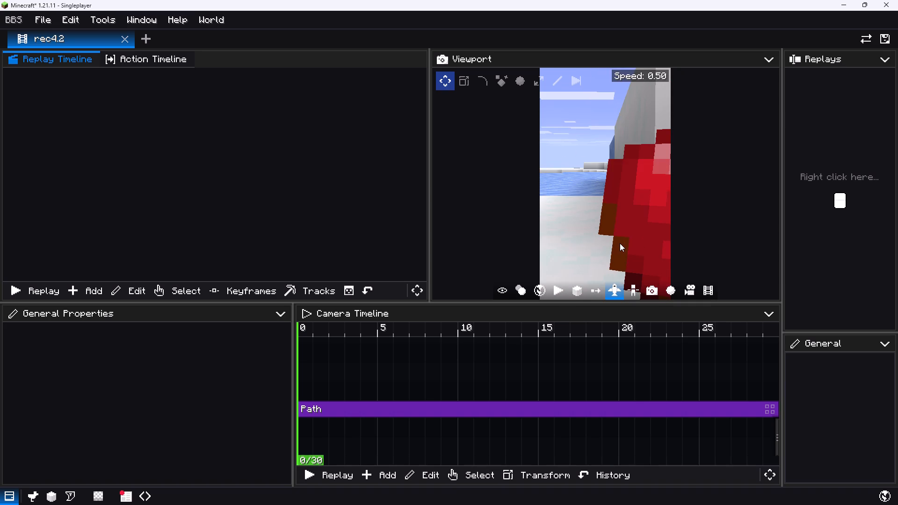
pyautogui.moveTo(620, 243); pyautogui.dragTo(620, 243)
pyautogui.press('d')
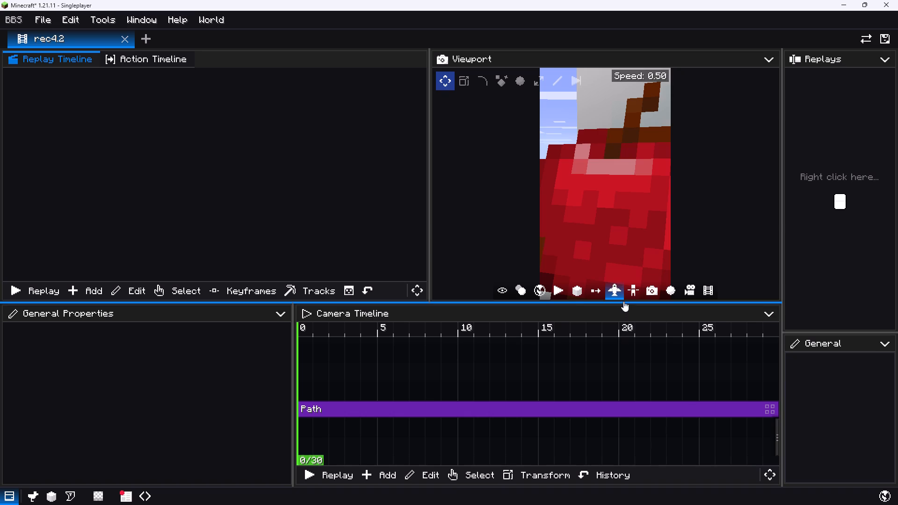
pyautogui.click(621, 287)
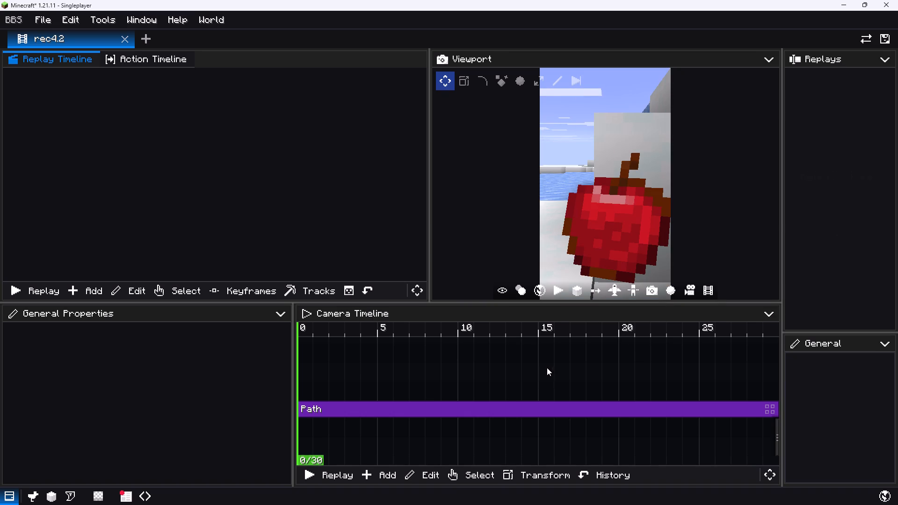
# Select the Path camera clip and fly the camera slightly closer to the apple in flight mode.
pyautogui.click(511, 410)
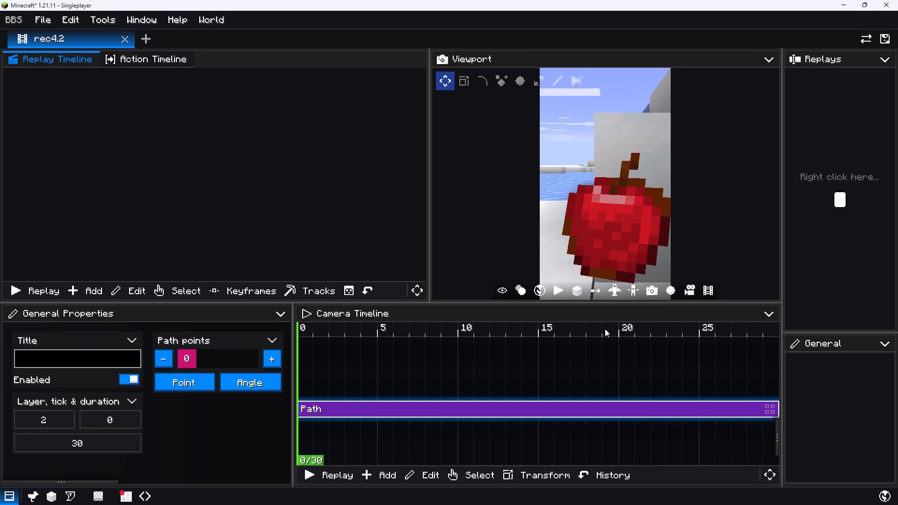
pyautogui.click(616, 290)
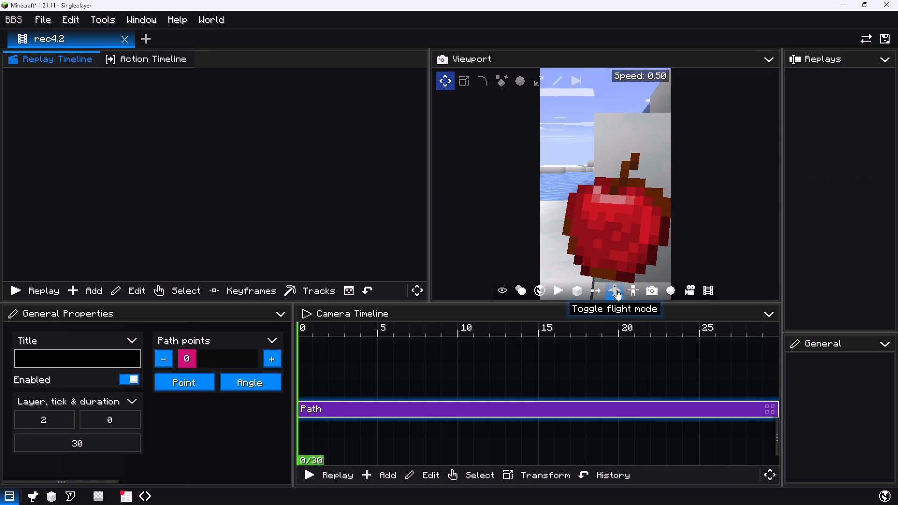
pyautogui.press('w')
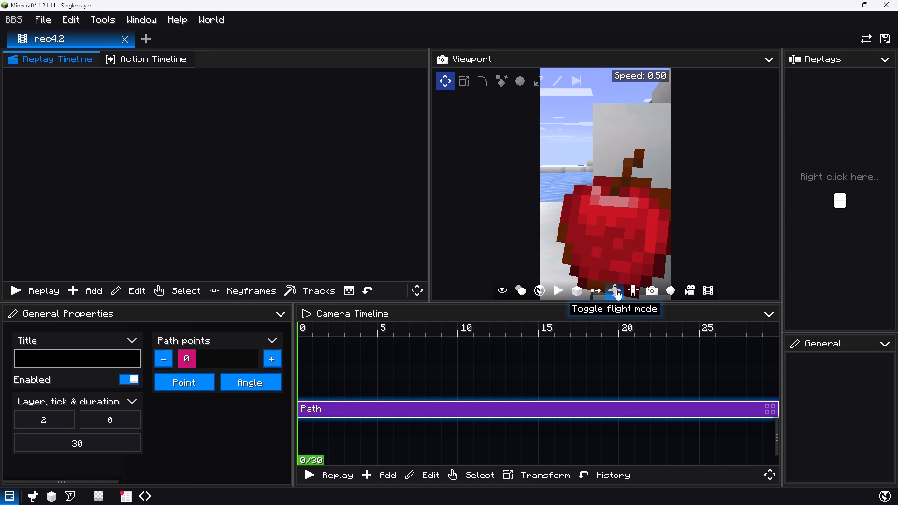
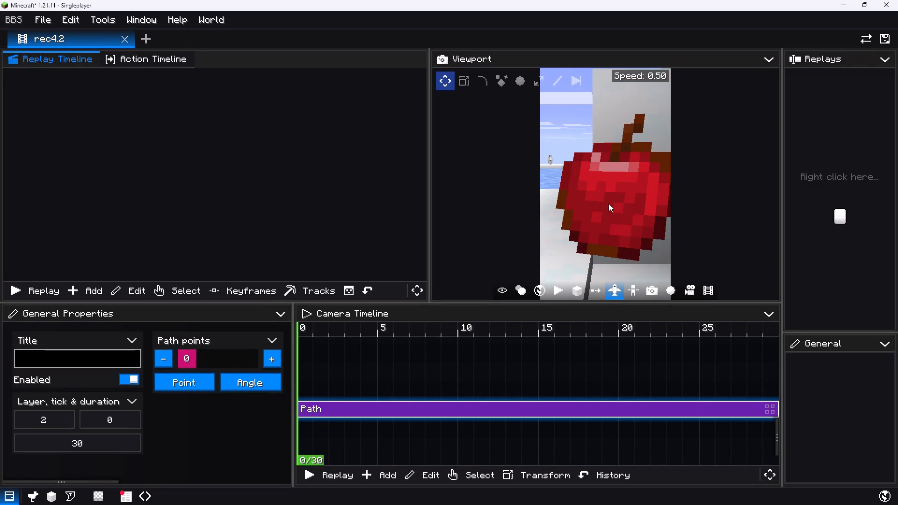
# Fly the Path clip's starting camera point closer to the apple so it nearly fills the frame, and leave flight mode.
pyautogui.write('ee')
pyautogui.press('w')
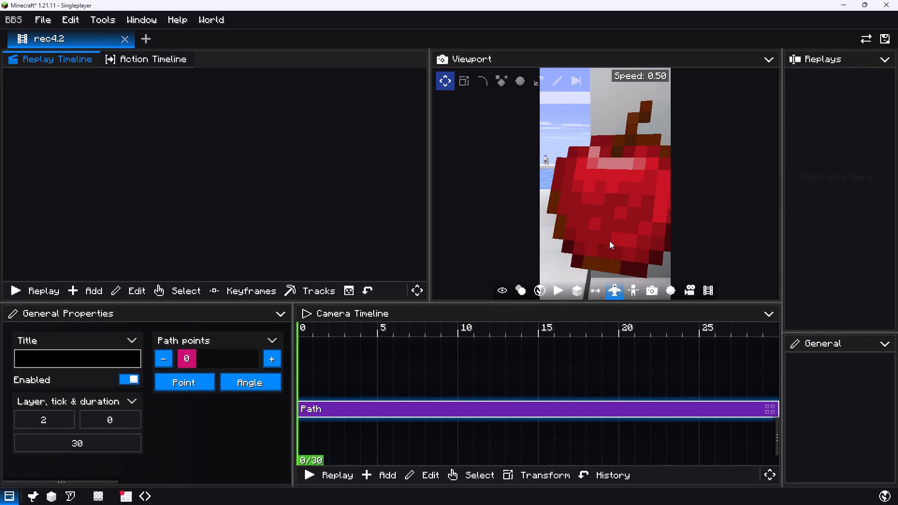
pyautogui.press('w')
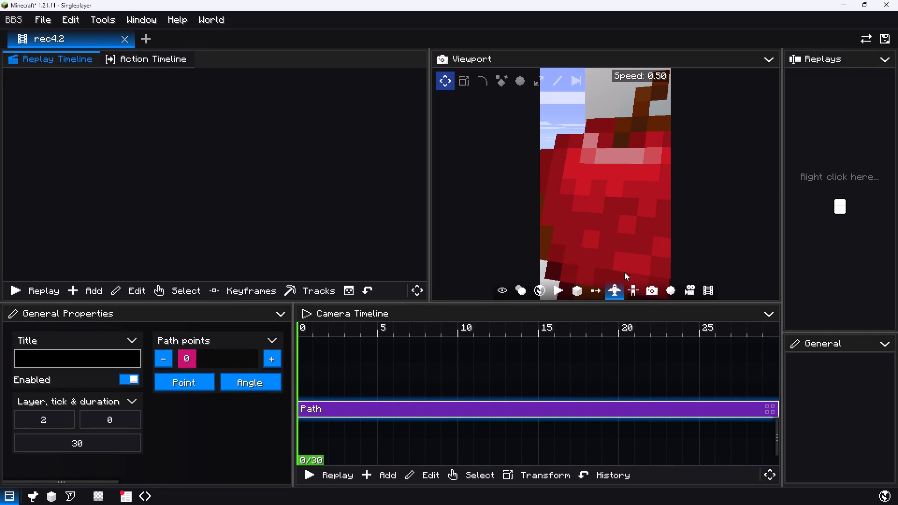
pyautogui.press('s')
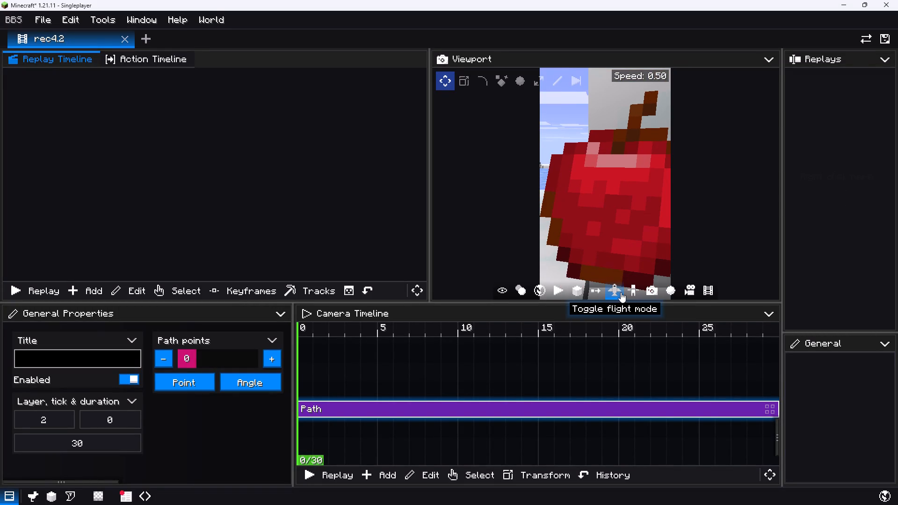
pyautogui.click(621, 292)
# Add path point 1 to the Path clip and fly its camera sideways until the lake shows and the apple is partly out of frame.
pyautogui.scroll(-15, 426, 399)
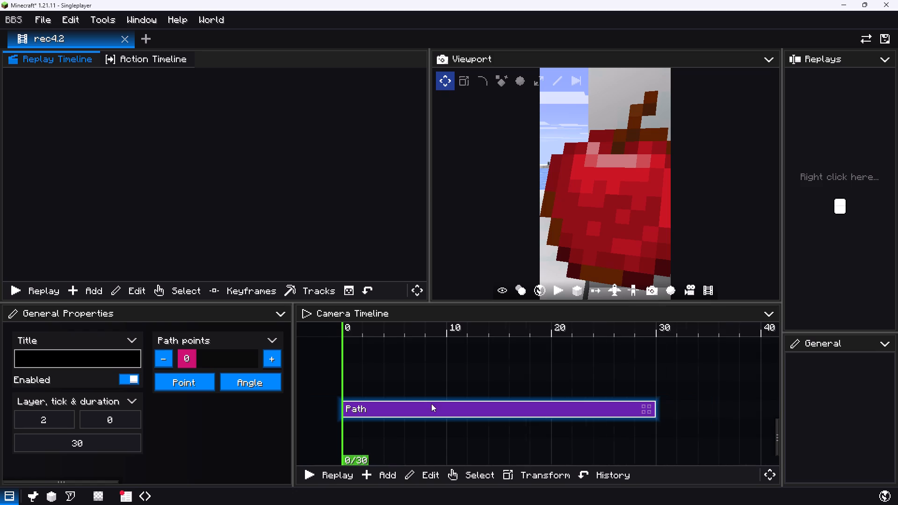
pyautogui.scroll(-9, 431, 404)
pyautogui.click(274, 355)
pyautogui.click(204, 363)
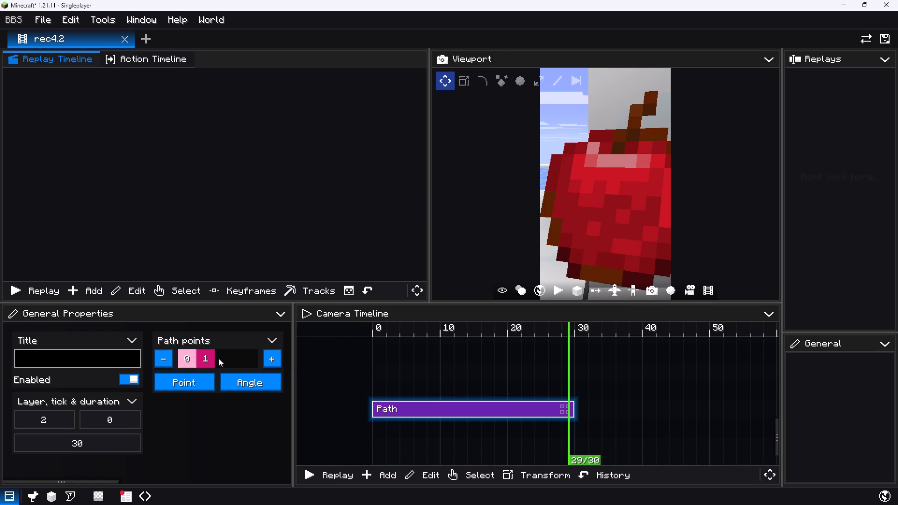
pyautogui.click(614, 290)
pyautogui.press('a')
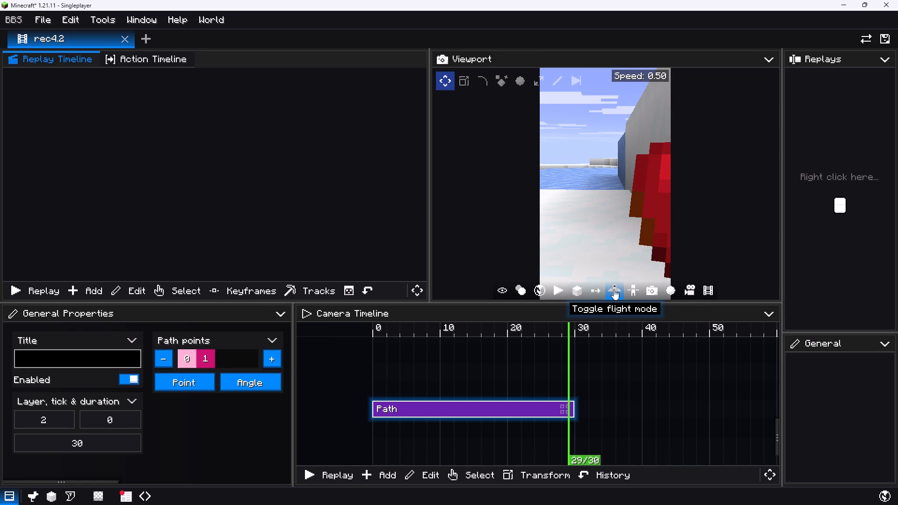
pyautogui.press('d')
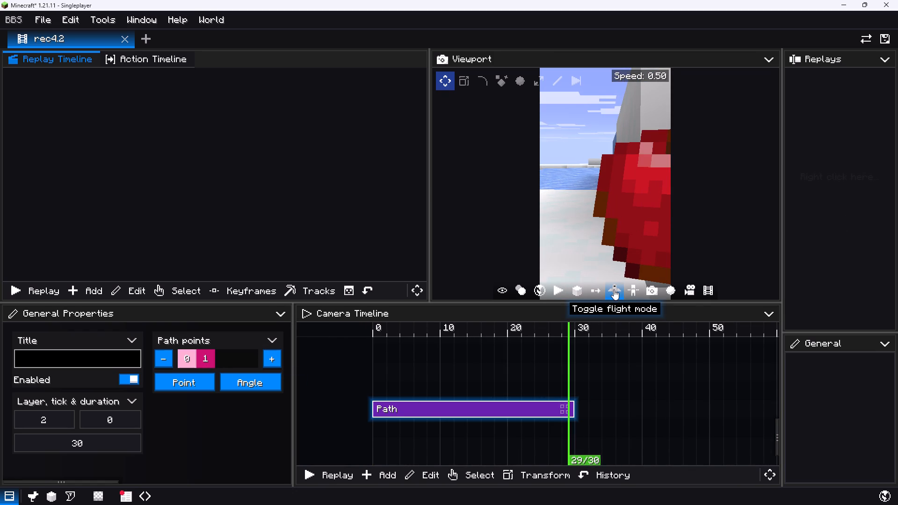
pyautogui.write('da')
pyautogui.press('a')
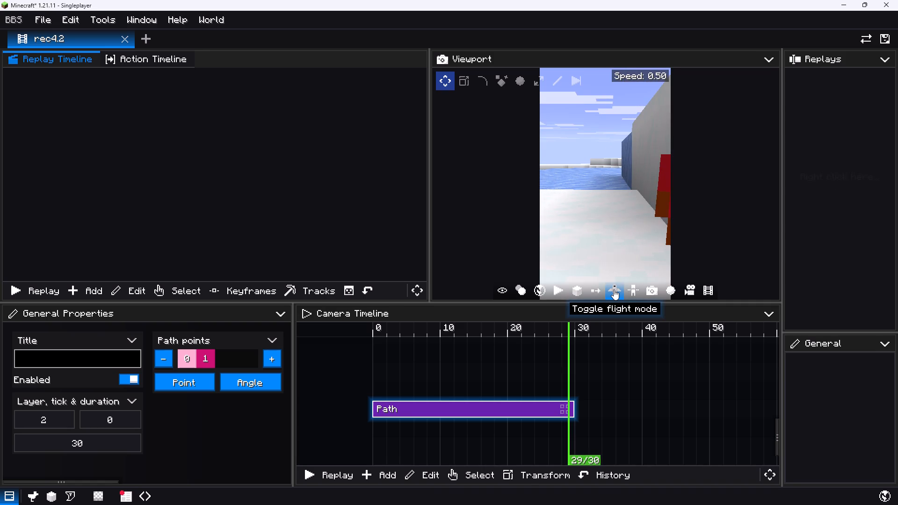
pyautogui.write('da')
pyautogui.click(614, 289)
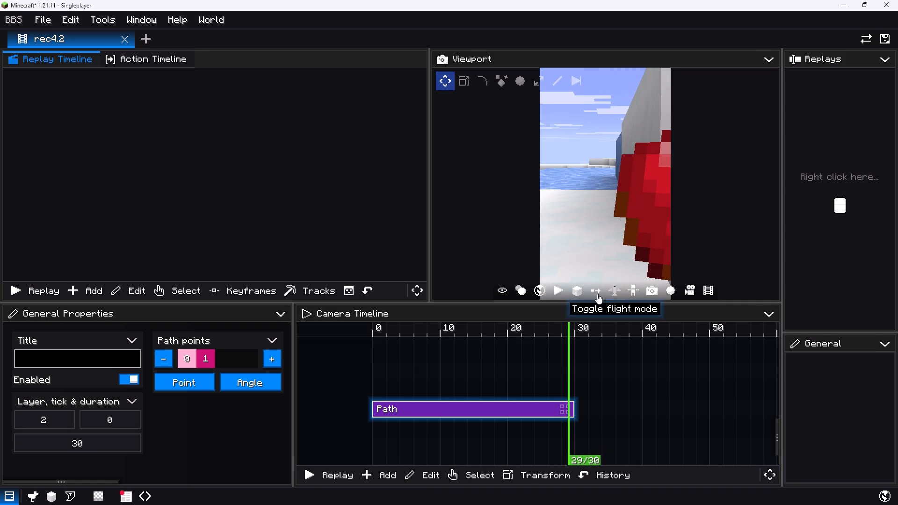
# Play and scrub through the 30-tick Path clip to examine the camera move from the apple towards the lake.
pyautogui.moveTo(566, 342); pyautogui.dragTo(231, 334)
pyautogui.press('space')
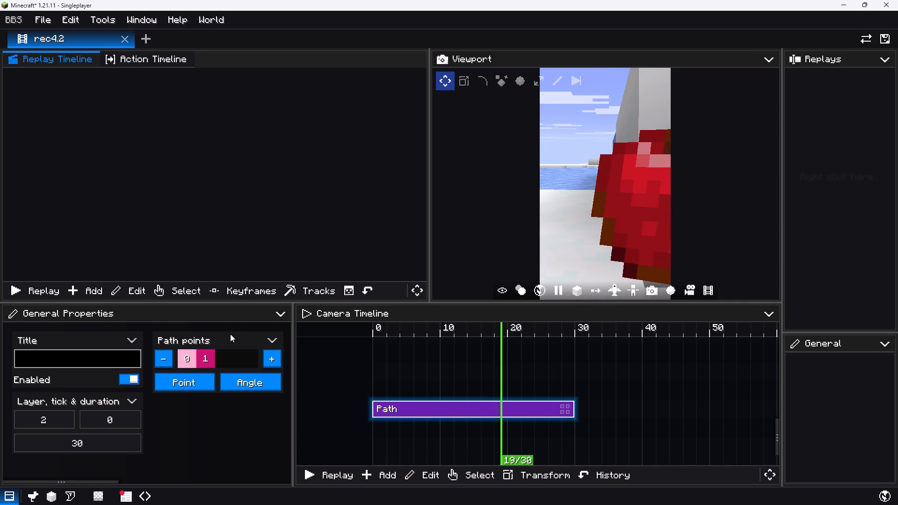
pyautogui.press('space')
pyautogui.press('space')
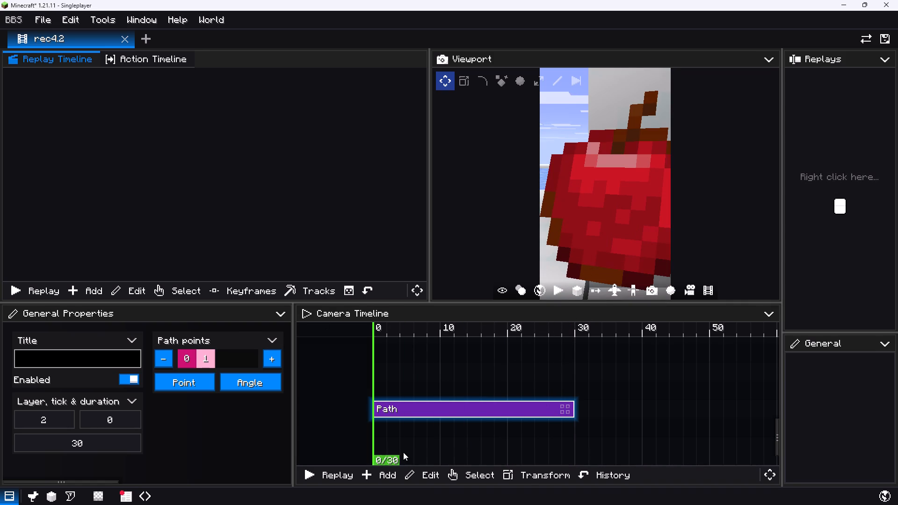
pyautogui.moveTo(382, 465); pyautogui.dragTo(421, 448)
pyautogui.moveTo(379, 443); pyautogui.dragTo(575, 436)
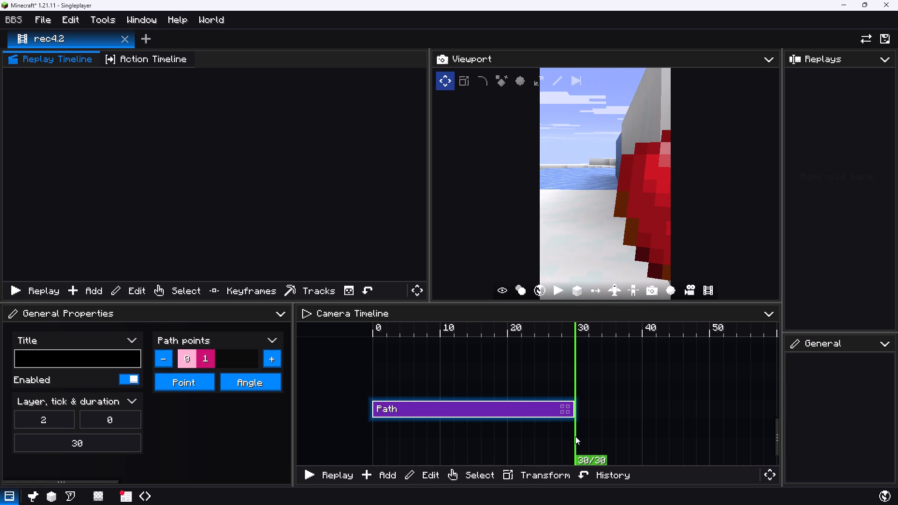
pyautogui.moveTo(575, 436); pyautogui.dragTo(571, 436)
pyautogui.click(571, 436)
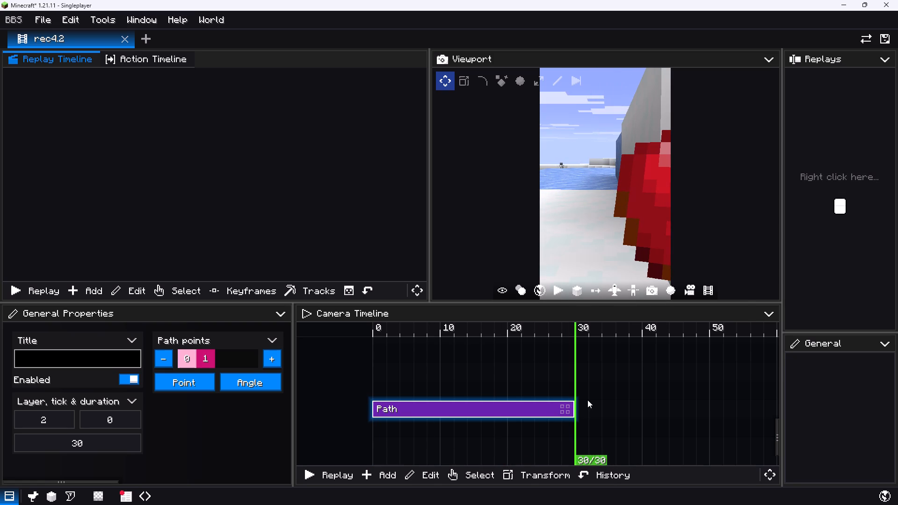
# Add a second Path clip of 30 ticks on layer 2 and place it at tick 30, directly after the first.
pyautogui.rightClick(587, 400)
pyautogui.click(626, 346)
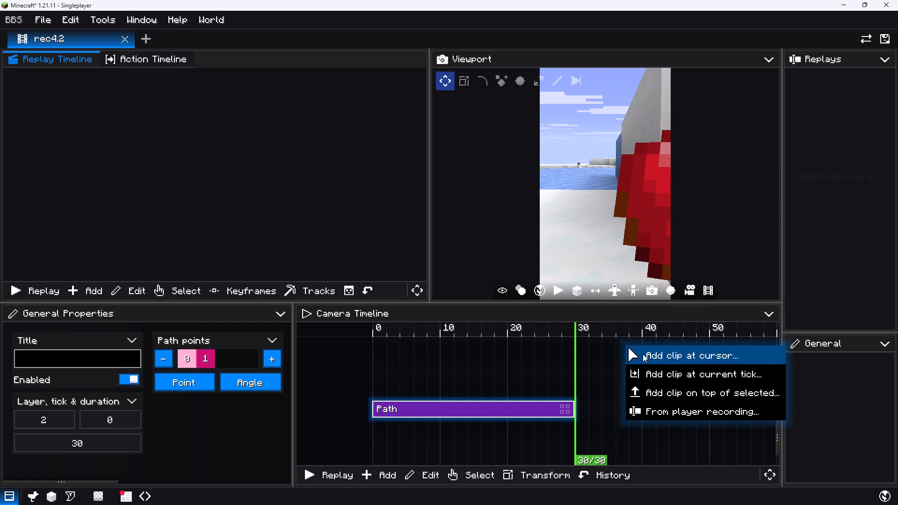
pyautogui.click(643, 354)
pyautogui.click(645, 397)
pyautogui.moveTo(610, 393); pyautogui.dragTo(595, 405)
pyautogui.click(611, 294)
pyautogui.click(615, 293)
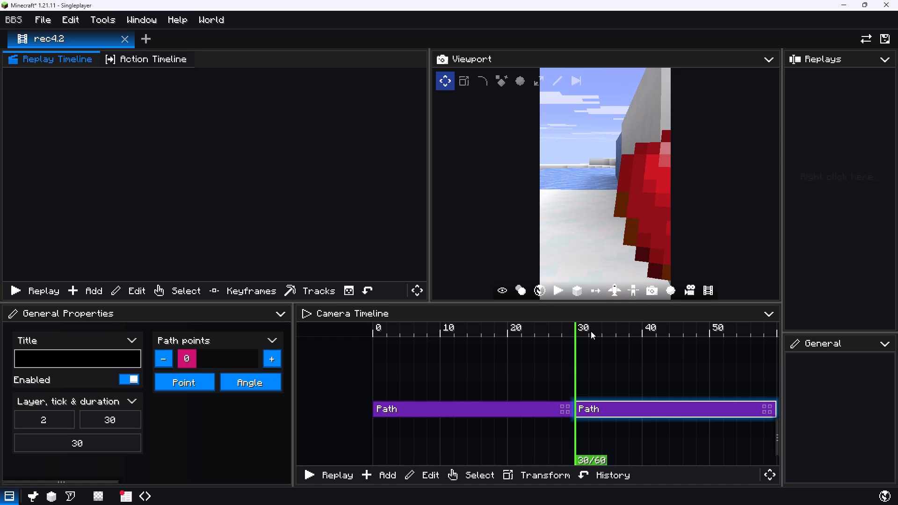
# Play the film from tick 0 through both Path clips and replay the transition between them.
pyautogui.moveTo(590, 331); pyautogui.dragTo(341, 315)
pyautogui.press('space')
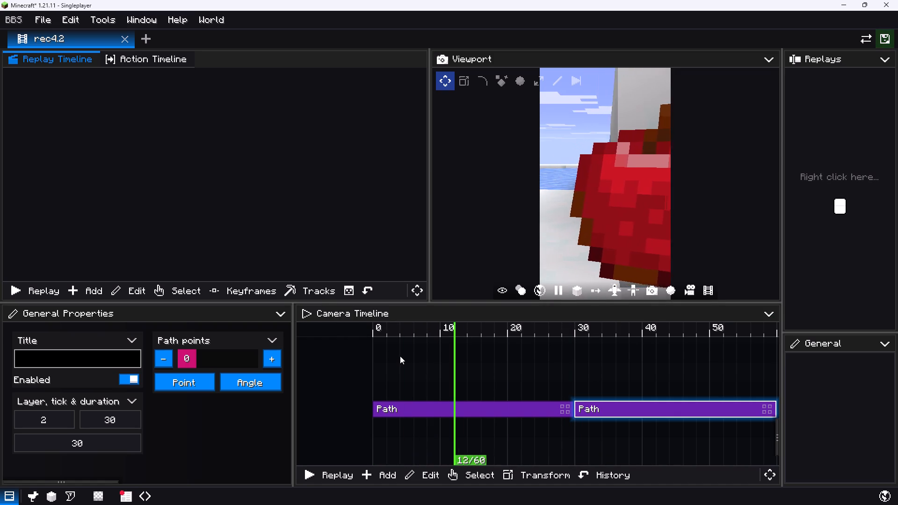
pyautogui.press('space')
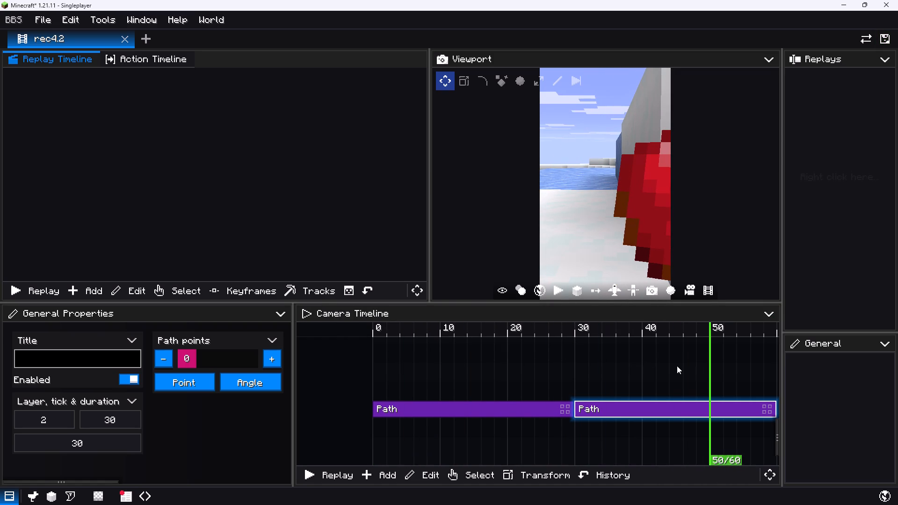
pyautogui.moveTo(703, 367); pyautogui.dragTo(562, 368)
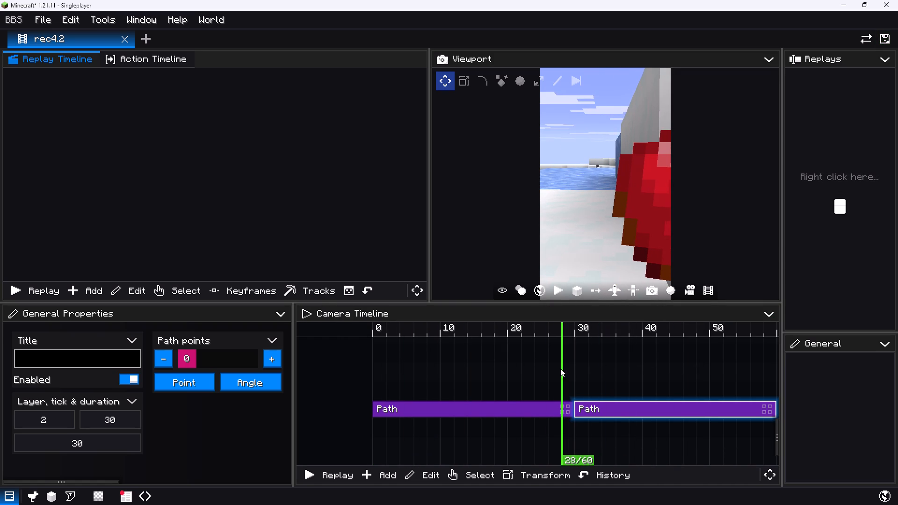
pyautogui.press('space')
pyautogui.press('space')
# Scrub back and forth across the join between the two Path clips and replay the camera move to examine the framing.
pyautogui.moveTo(600, 375); pyautogui.dragTo(582, 376)
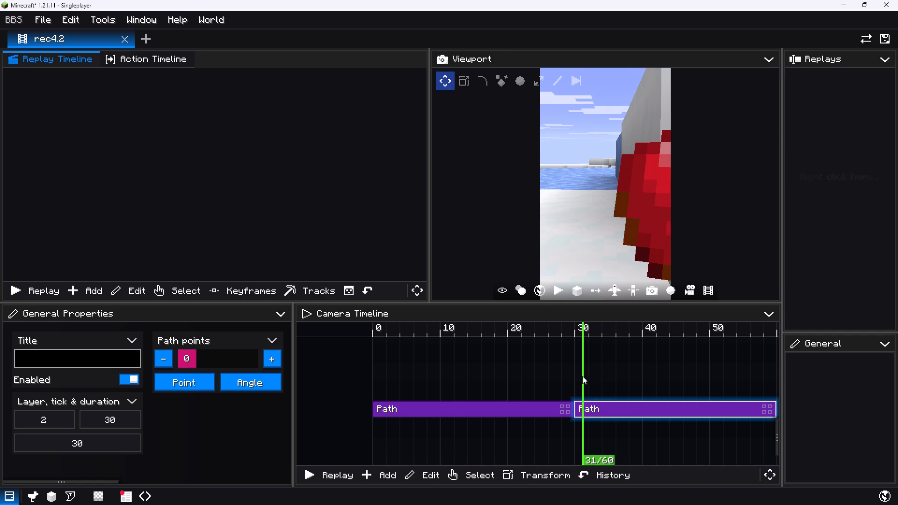
pyautogui.moveTo(582, 376); pyautogui.dragTo(567, 379)
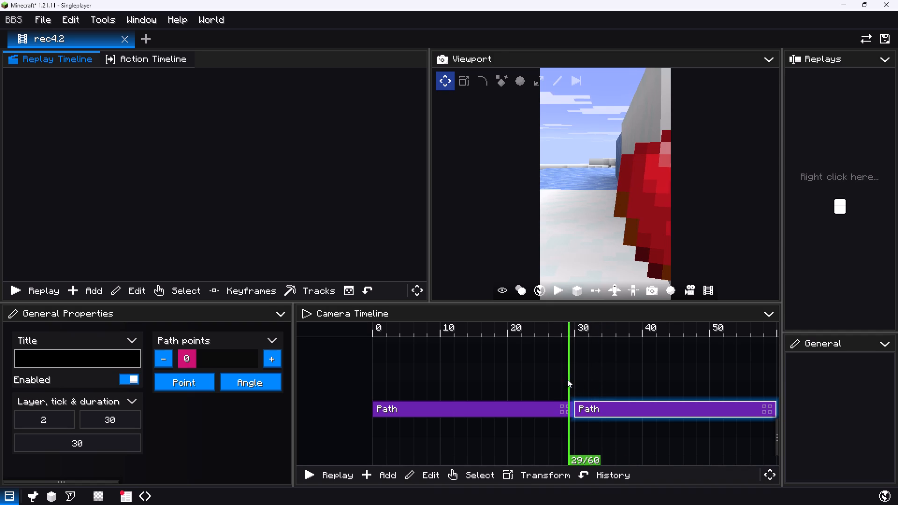
pyautogui.moveTo(567, 379); pyautogui.dragTo(574, 381)
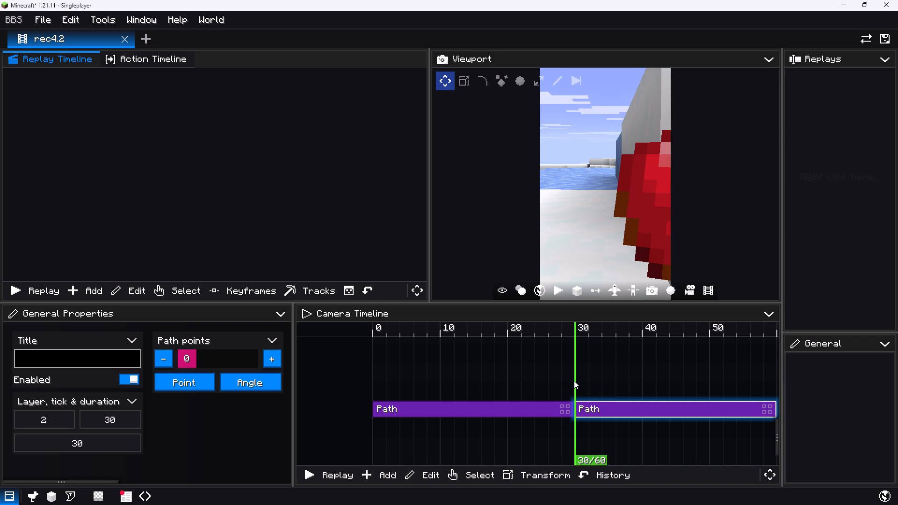
pyautogui.moveTo(574, 381); pyautogui.dragTo(585, 382)
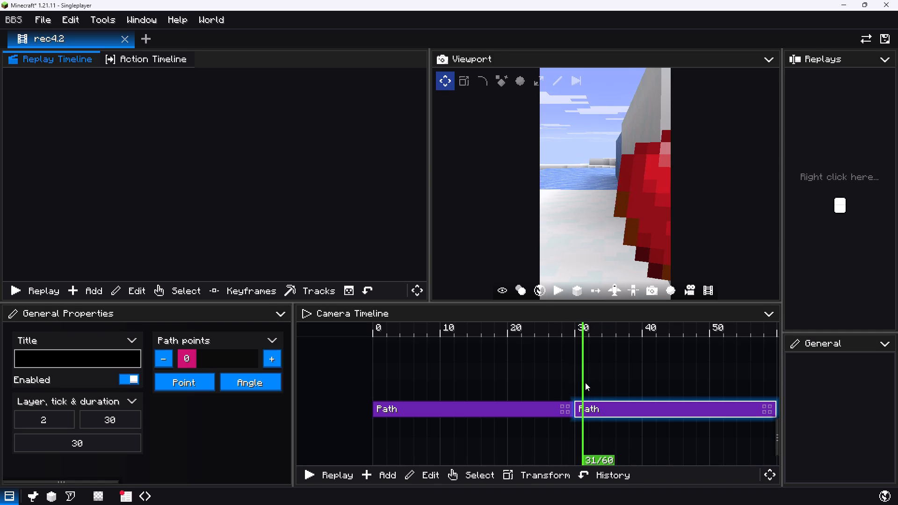
pyautogui.moveTo(585, 382); pyautogui.dragTo(550, 394)
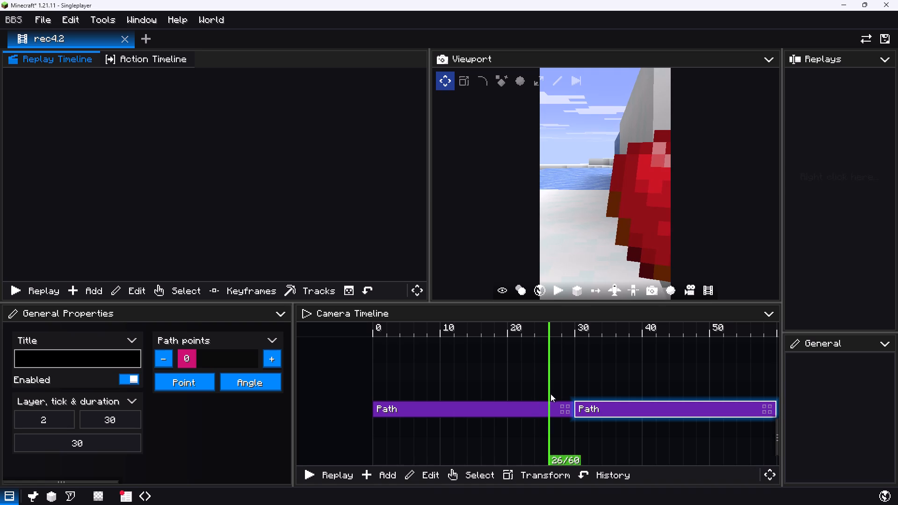
pyautogui.moveTo(550, 394); pyautogui.dragTo(623, 395)
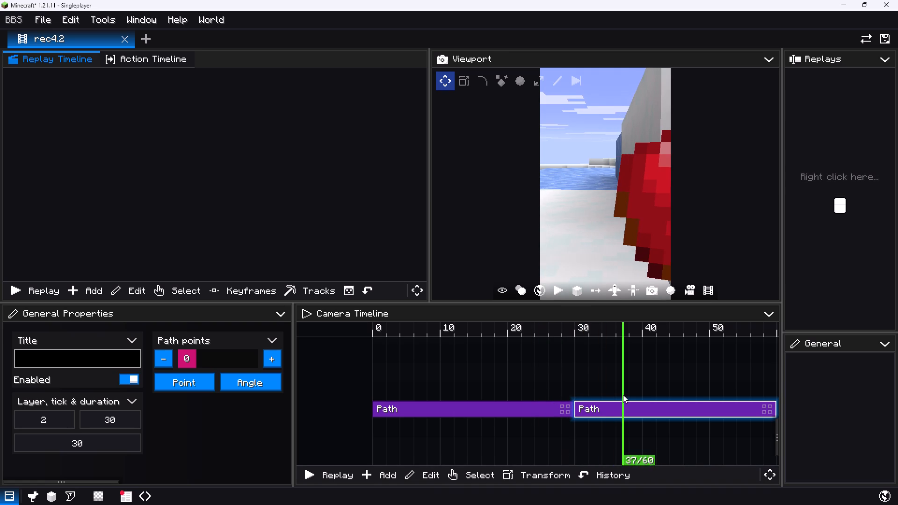
pyautogui.moveTo(623, 395); pyautogui.dragTo(557, 392)
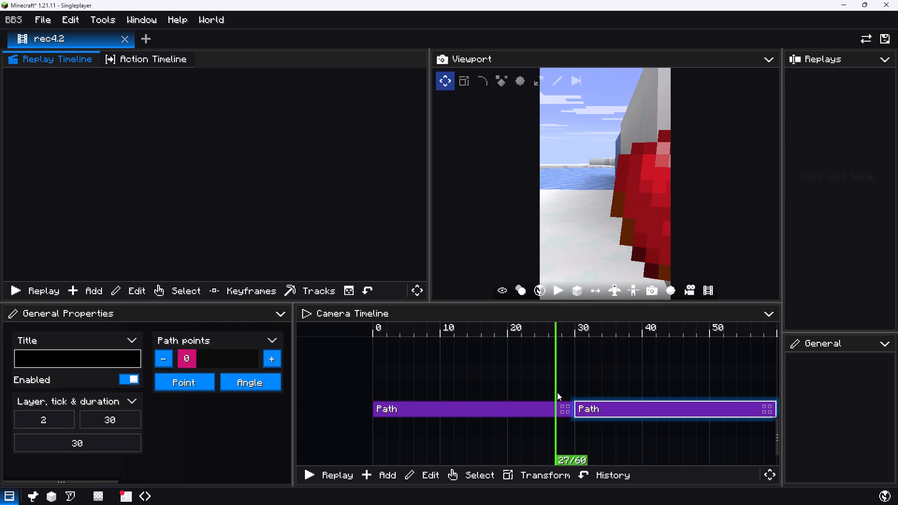
pyautogui.moveTo(557, 392); pyautogui.dragTo(507, 400)
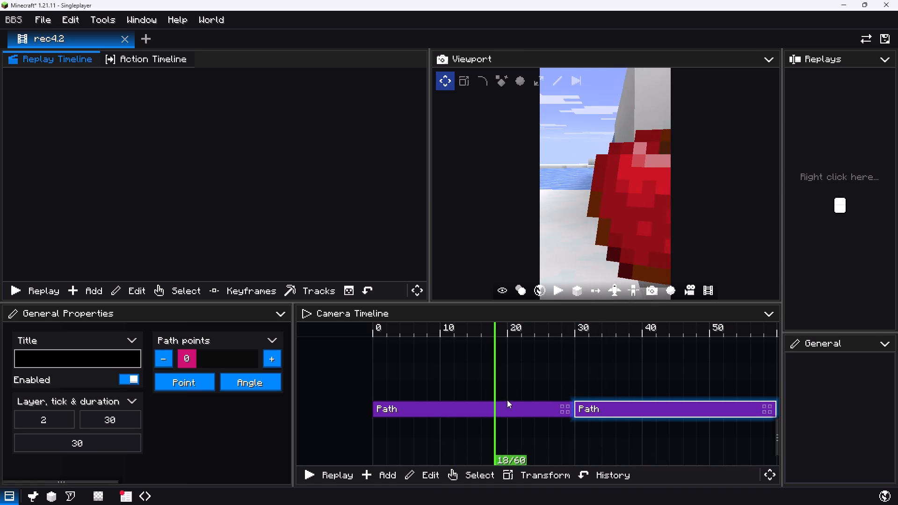
pyautogui.moveTo(507, 400); pyautogui.dragTo(451, 397)
pyautogui.press('space')
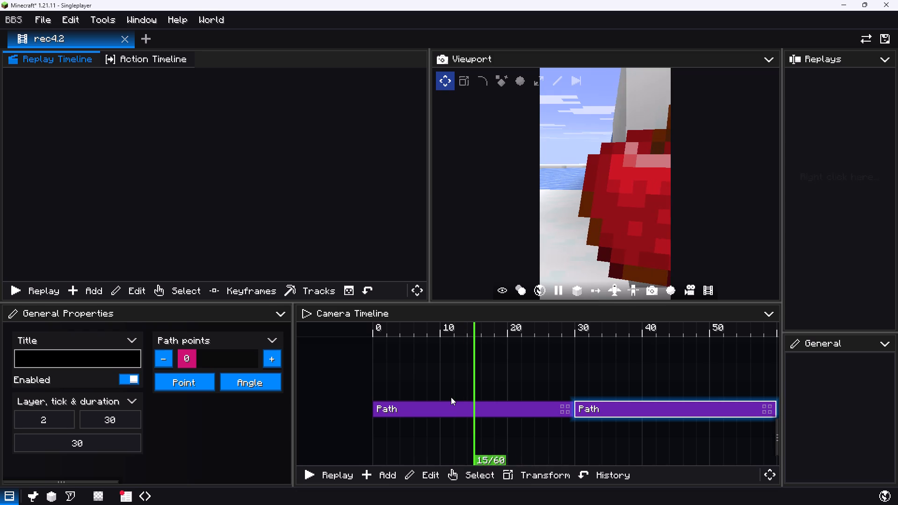
pyautogui.press('space')
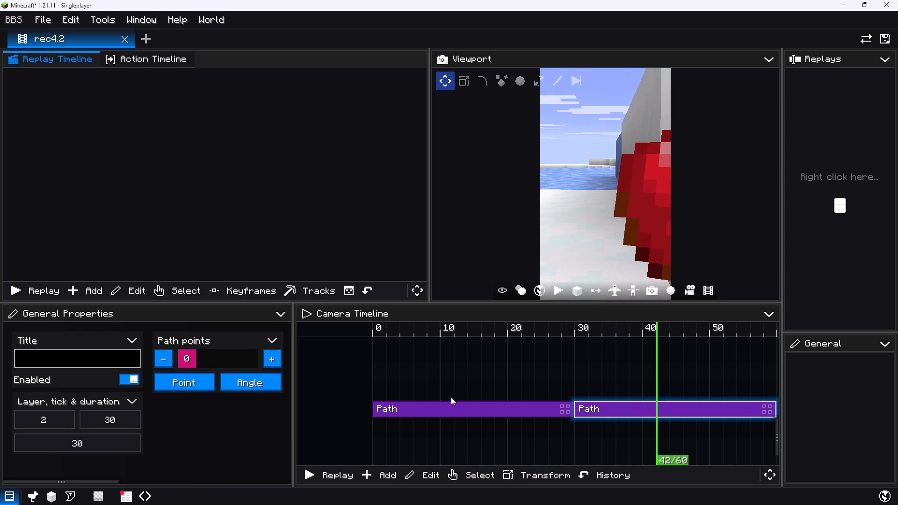
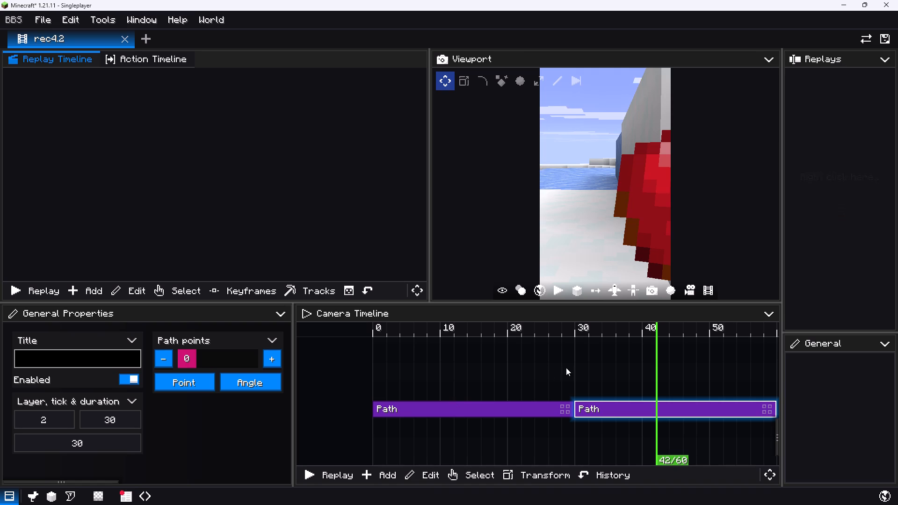
# Scrub the film back towards its start and play it through both Path clips to review the camera move.
pyautogui.moveTo(647, 325); pyautogui.dragTo(418, 368)
pyautogui.press('space')
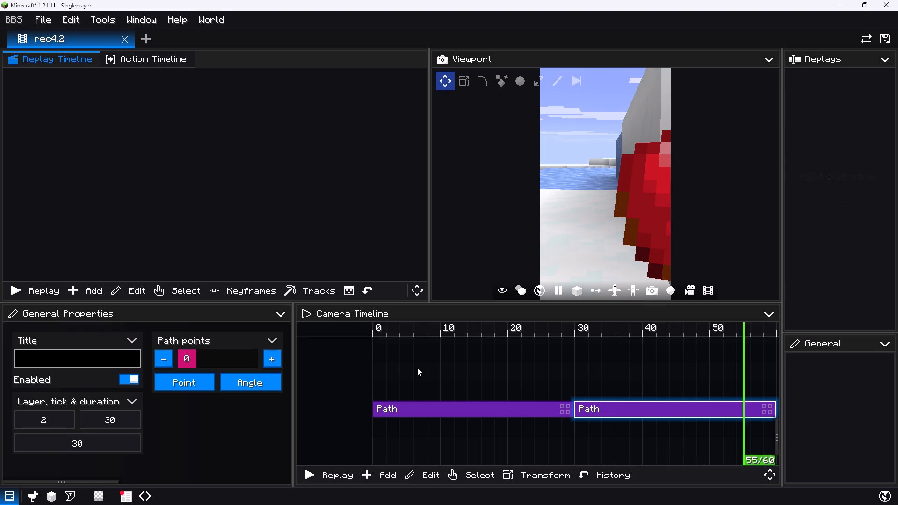
pyautogui.press('space')
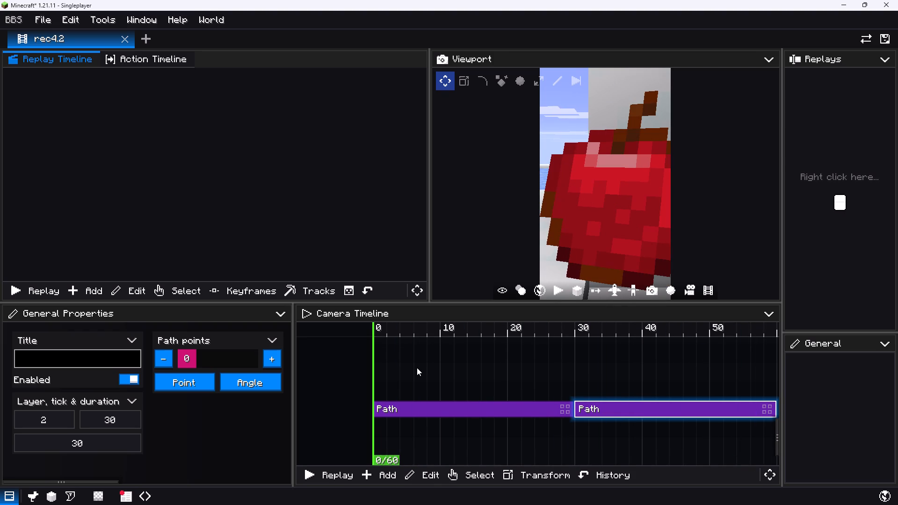
# Add a replay to the film and give it the player/alex_bends form from the player models.
pyautogui.rightClick(807, 215)
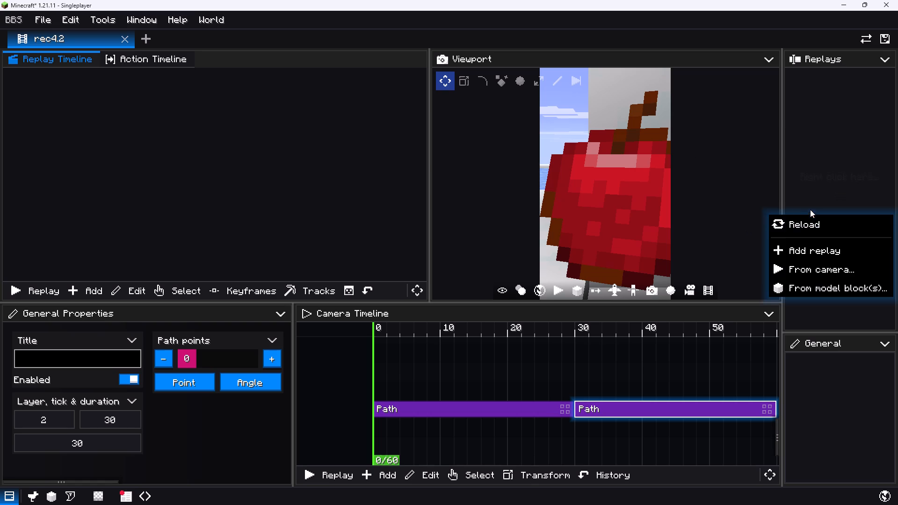
pyautogui.click(810, 252)
pyautogui.click(301, 363)
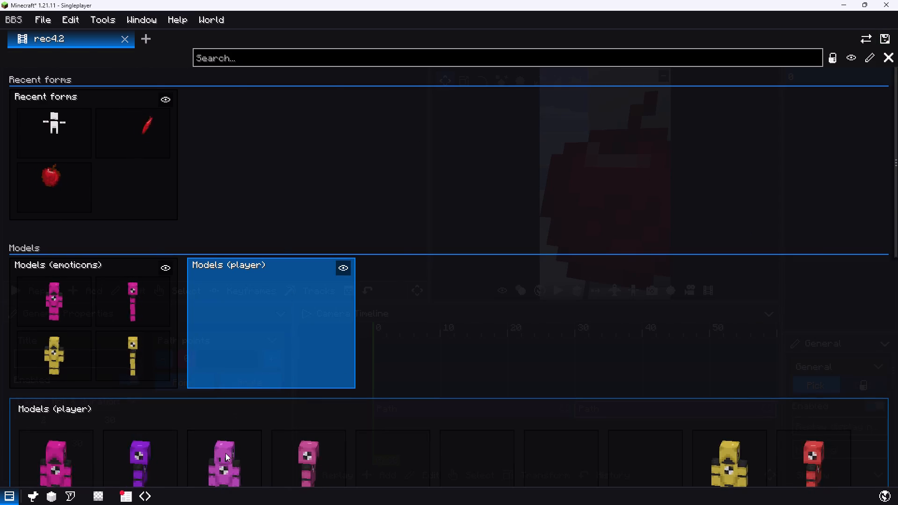
pyautogui.click(227, 453)
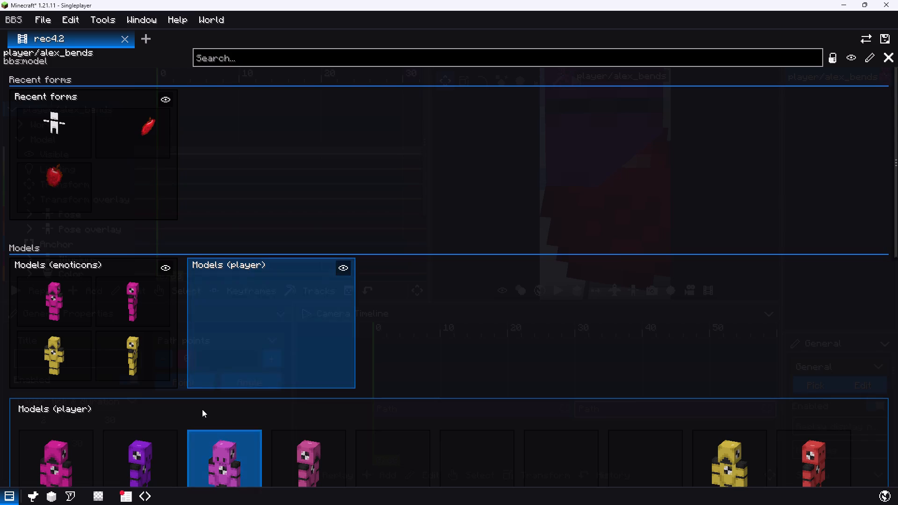
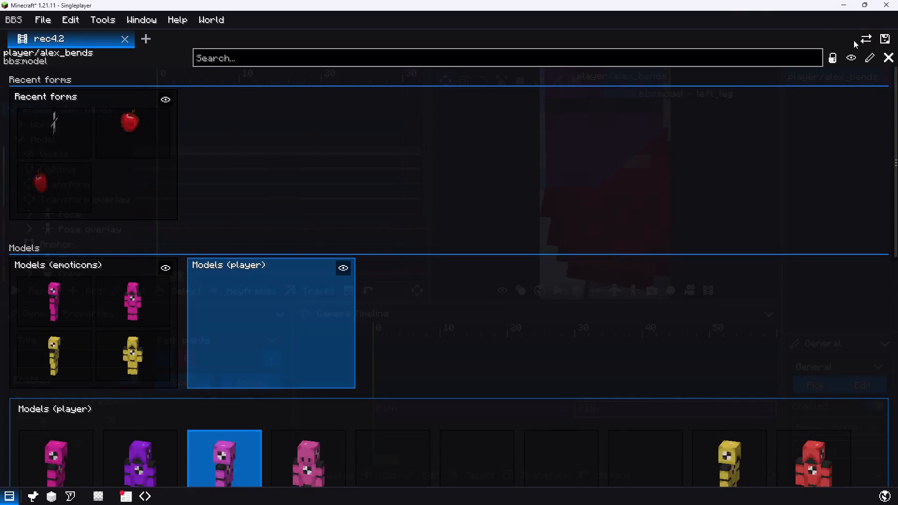
# Give the replay's alex_bends form the NailadaYT.png skin texture and return to the film editor.
pyautogui.click(875, 55)
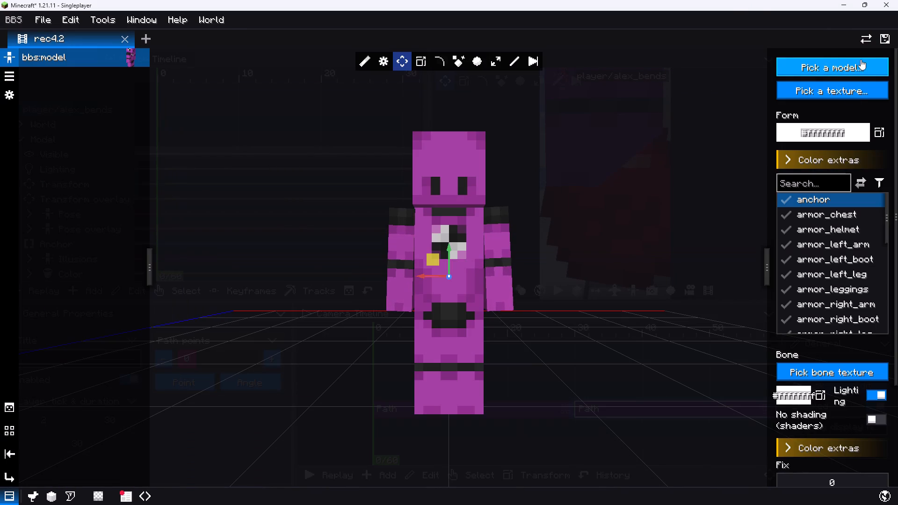
pyautogui.doubleClick(851, 66)
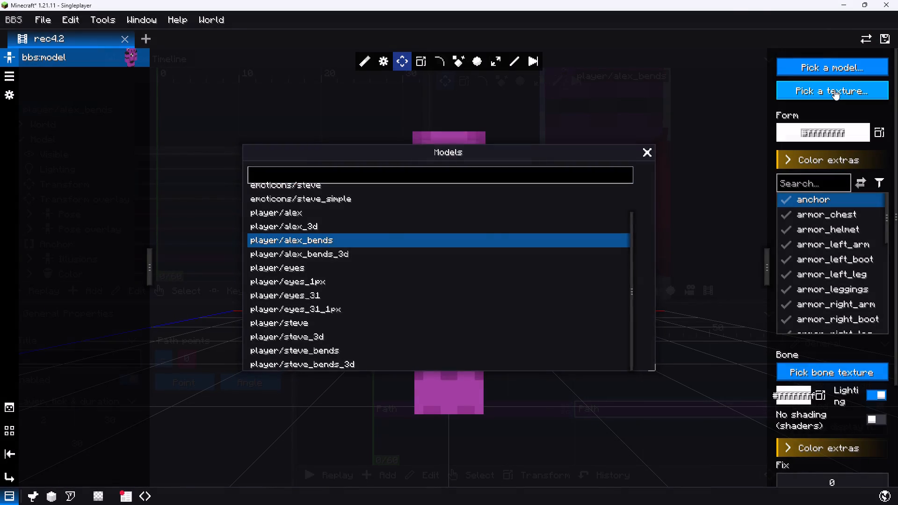
pyautogui.doubleClick(834, 90)
pyautogui.click(116, 127)
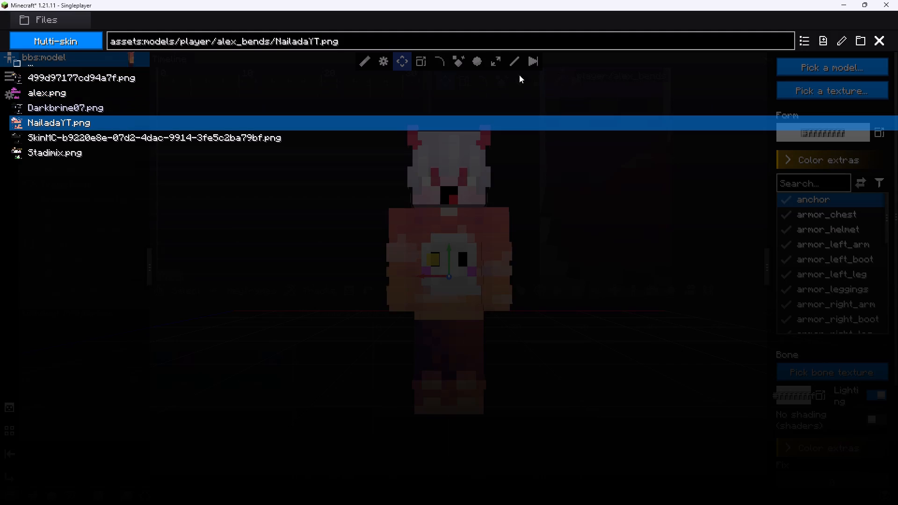
pyautogui.click(890, 40)
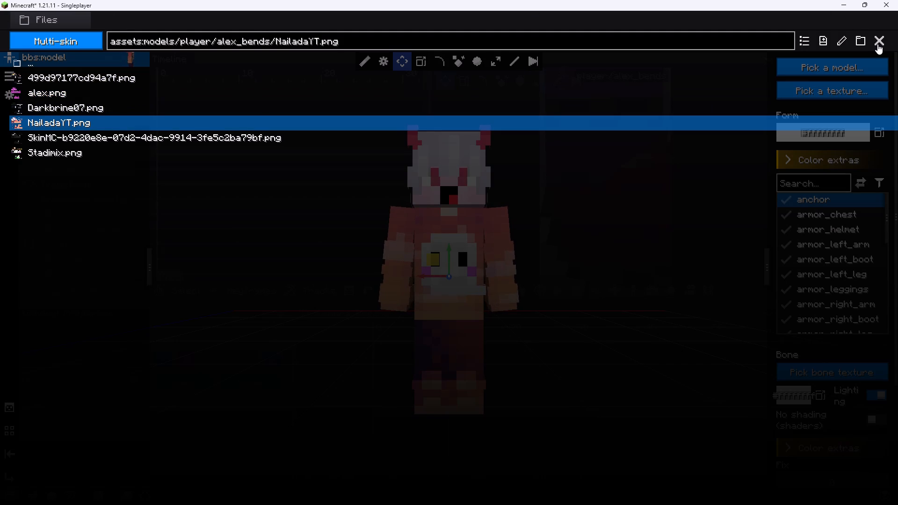
pyautogui.click(877, 44)
pyautogui.press('Escape')
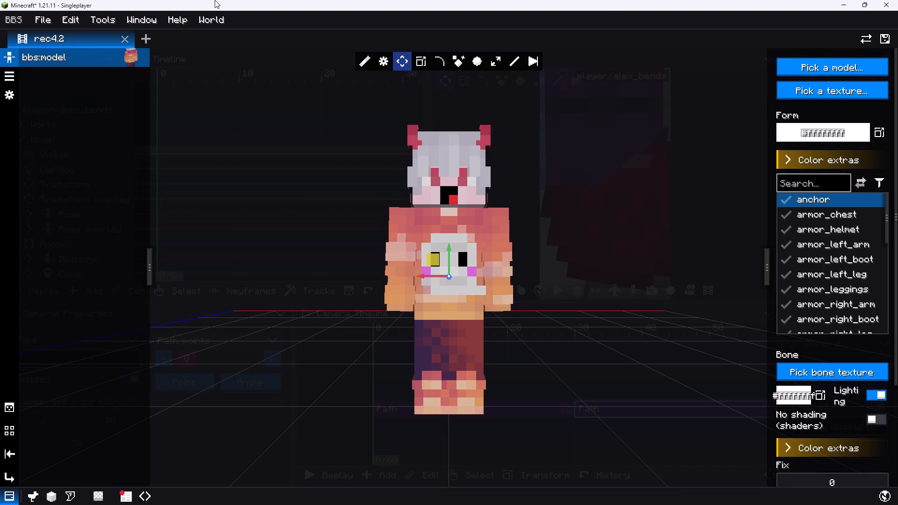
pyautogui.press('Escape')
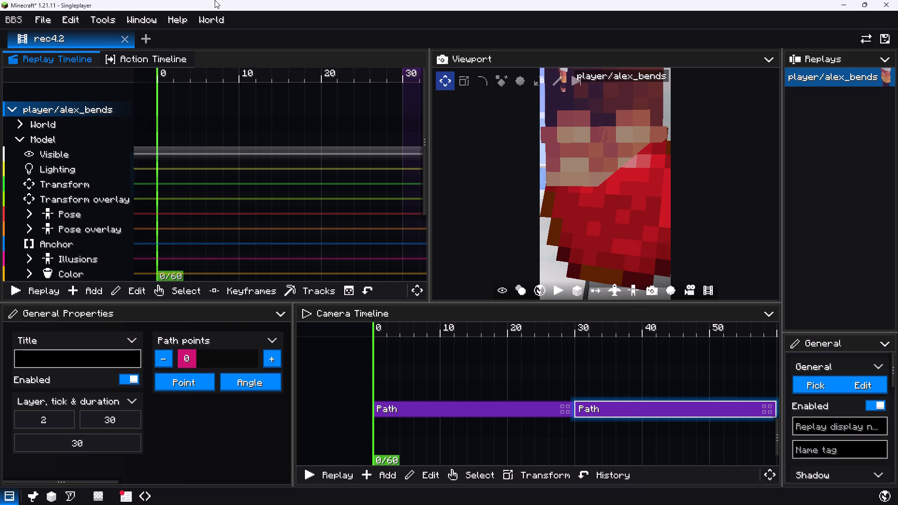